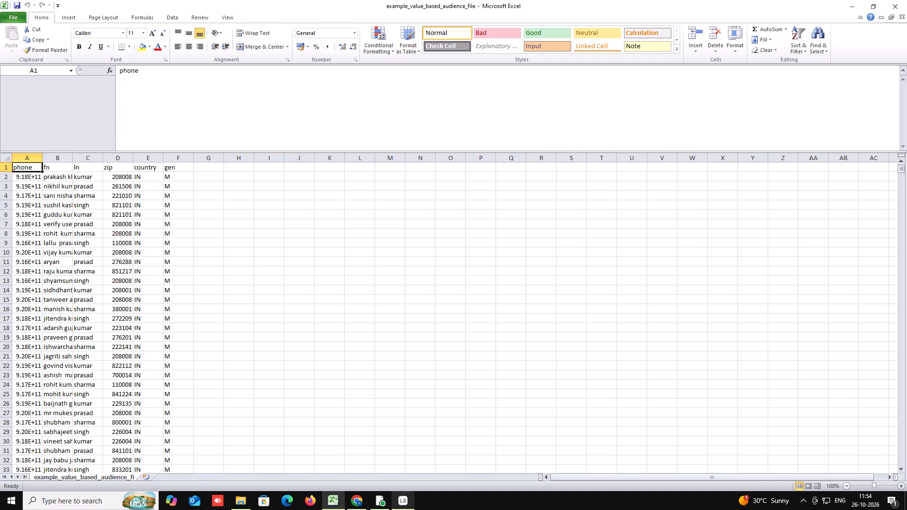
Examine the full phone values stored in various rows of the phone column.
left_click(33, 190)
left_click(27, 213)
left_click(26, 242)
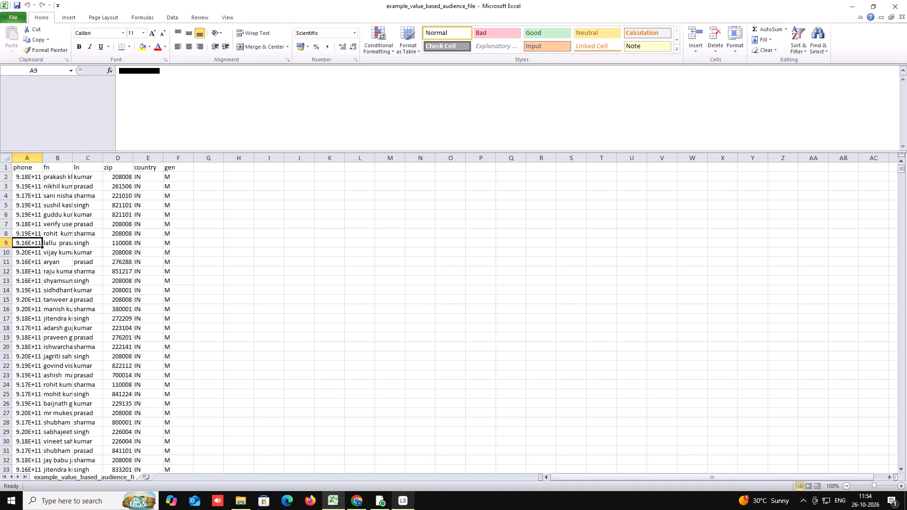
left_click(25, 269)
left_click(25, 298)
left_click(24, 347)
left_click(33, 253)
left_click(30, 210)
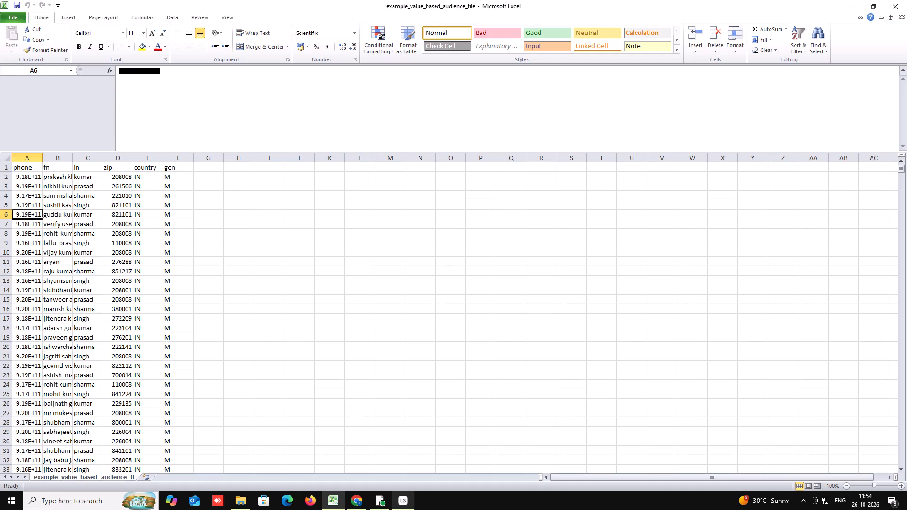
left_click(24, 178)
left_click(24, 211)
left_click(23, 257)
left_click(28, 284)
left_click(22, 327)
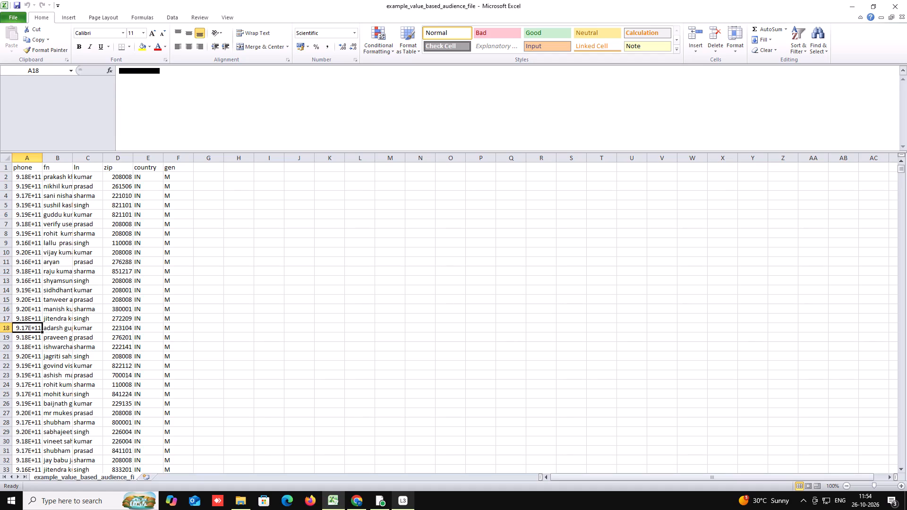
left_click(24, 272)
left_click(25, 239)
left_click(32, 196)
left_click(30, 176)
left_click(23, 219)
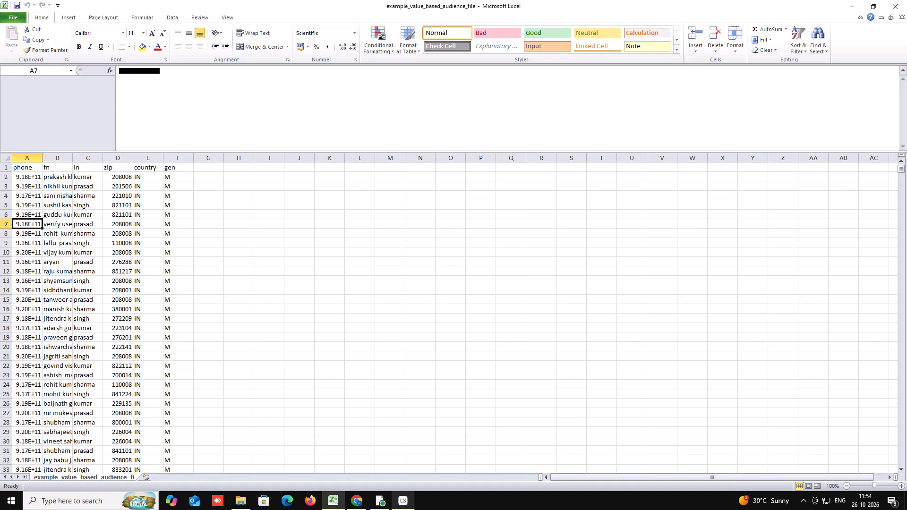
Open the RL_Masala_Google_data_oct_new CSV file from the Downloads folder.
left_click(236, 496)
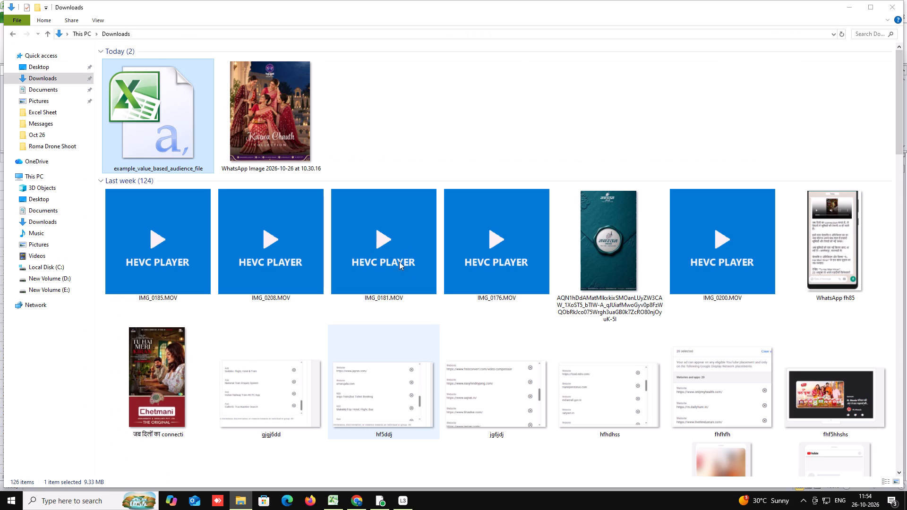
scroll(447, 214, "down", 1)
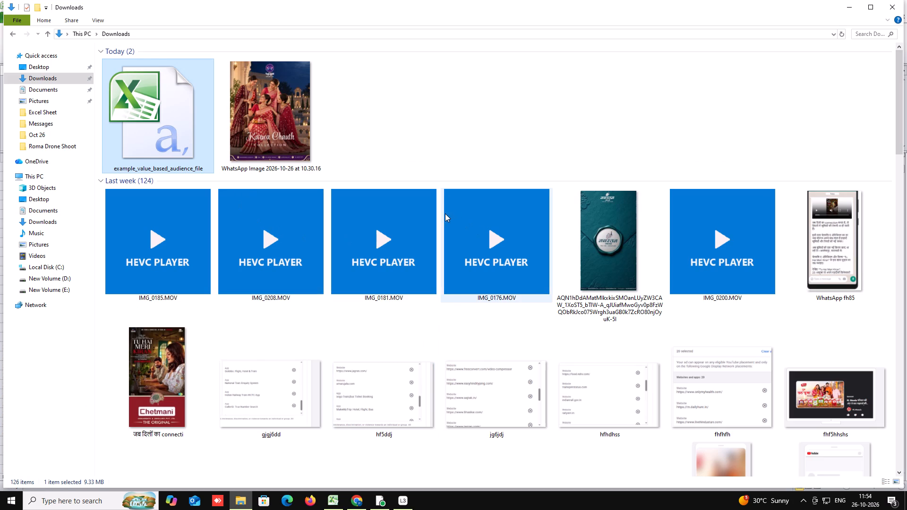
scroll(369, 196, "down", 1)
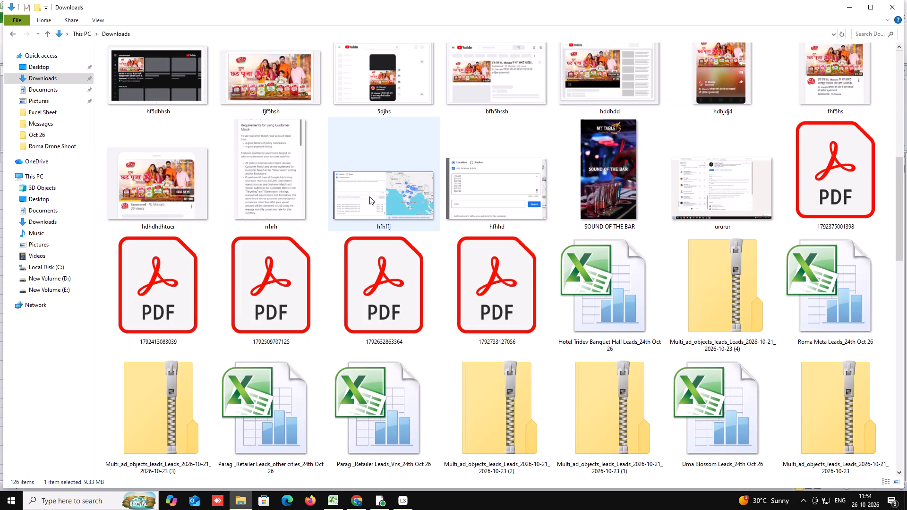
scroll(511, 218, "up", 3)
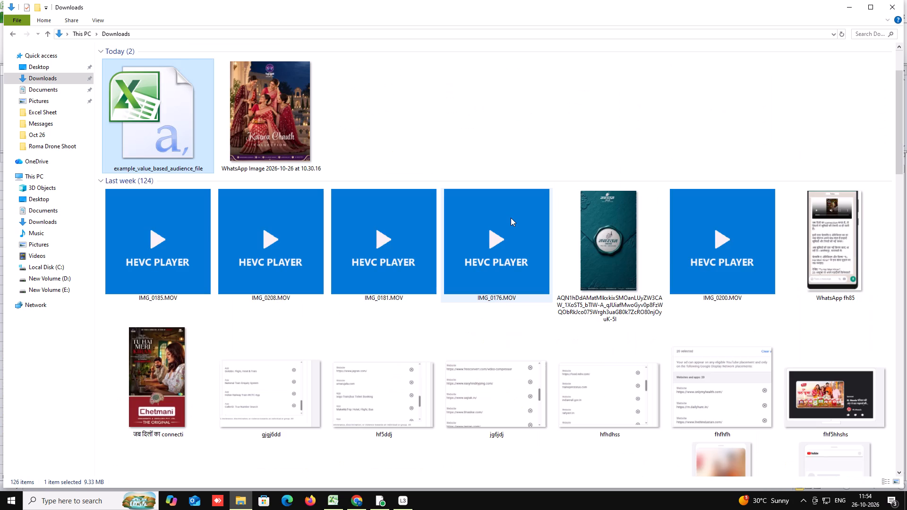
scroll(511, 218, "up", 5)
scroll(511, 218, "down", 2)
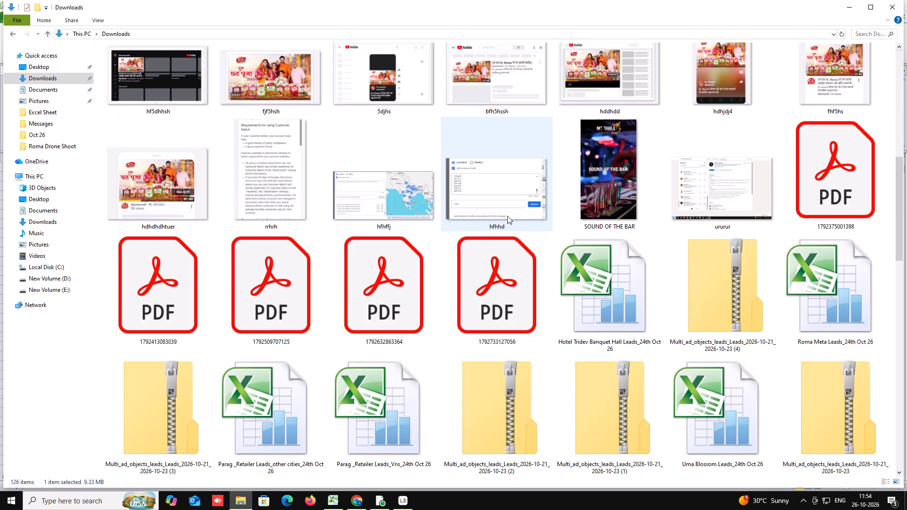
scroll(497, 213, "down", 1)
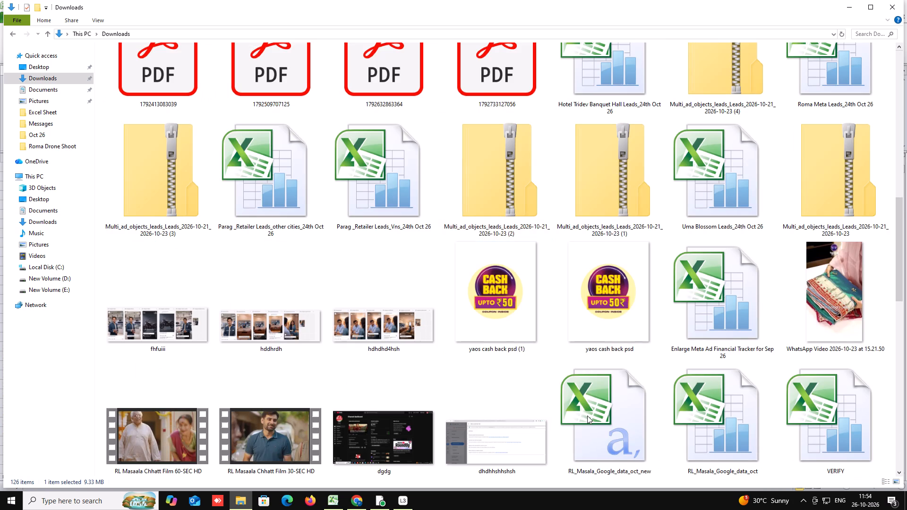
double_click(587, 416)
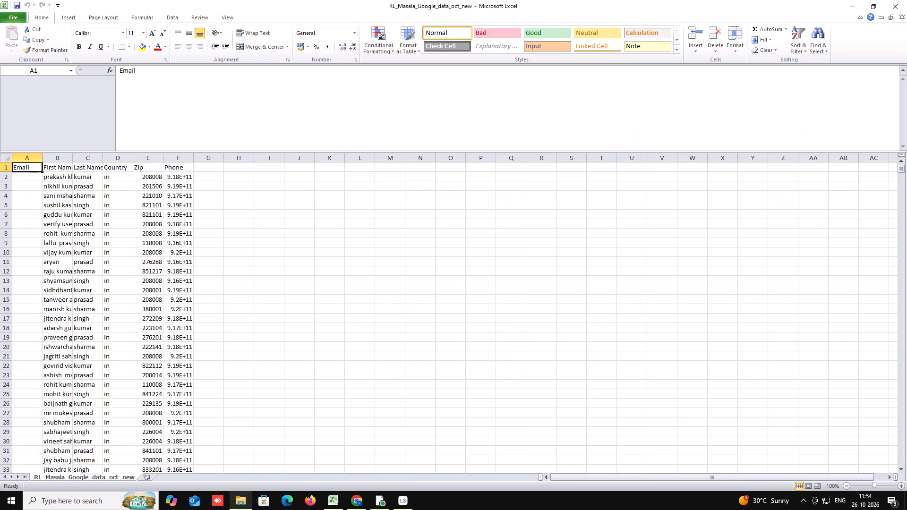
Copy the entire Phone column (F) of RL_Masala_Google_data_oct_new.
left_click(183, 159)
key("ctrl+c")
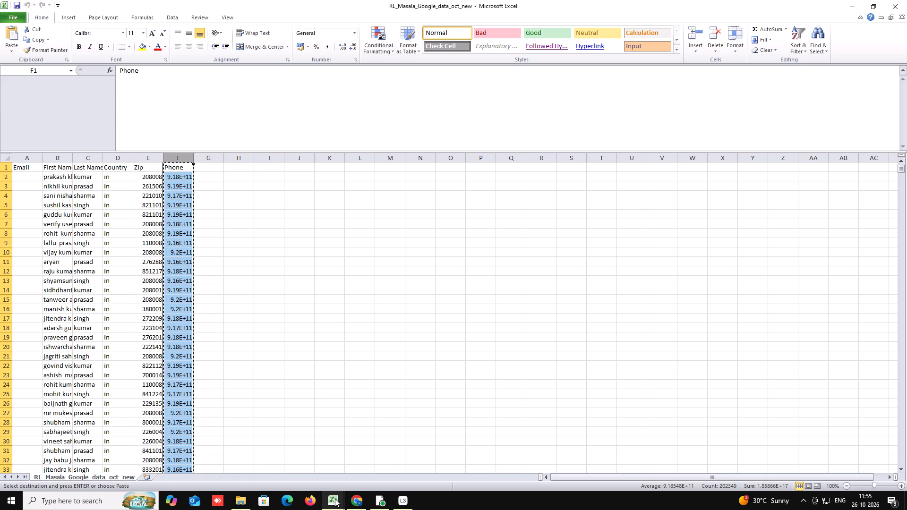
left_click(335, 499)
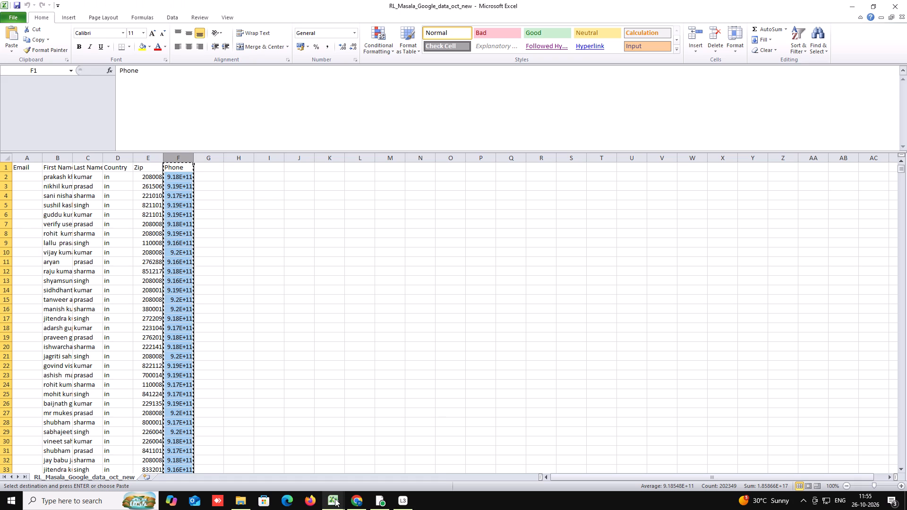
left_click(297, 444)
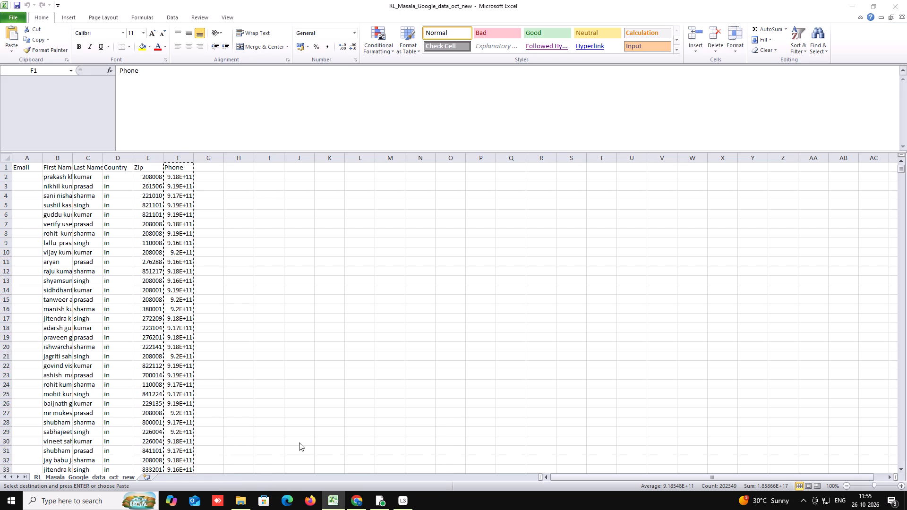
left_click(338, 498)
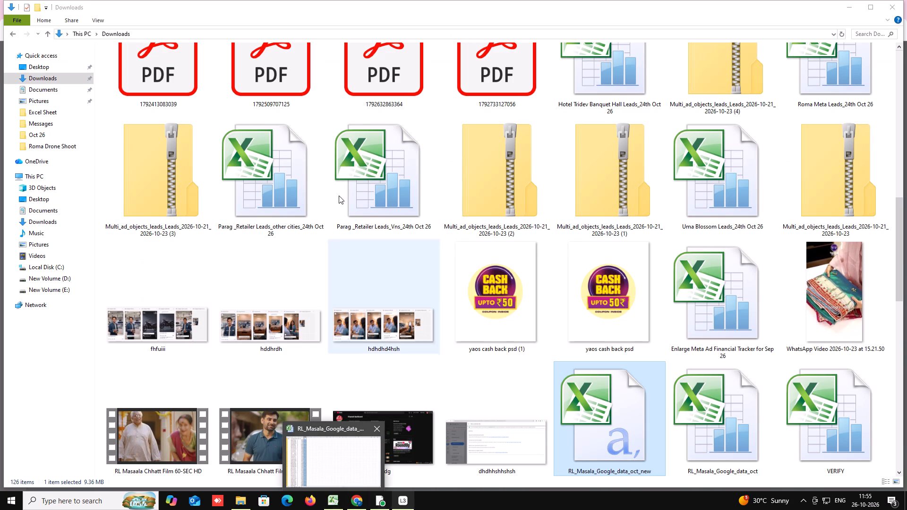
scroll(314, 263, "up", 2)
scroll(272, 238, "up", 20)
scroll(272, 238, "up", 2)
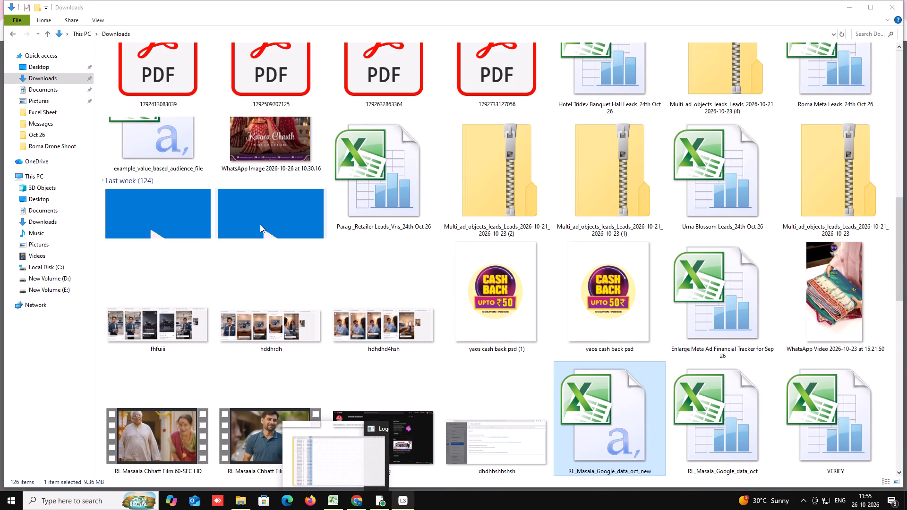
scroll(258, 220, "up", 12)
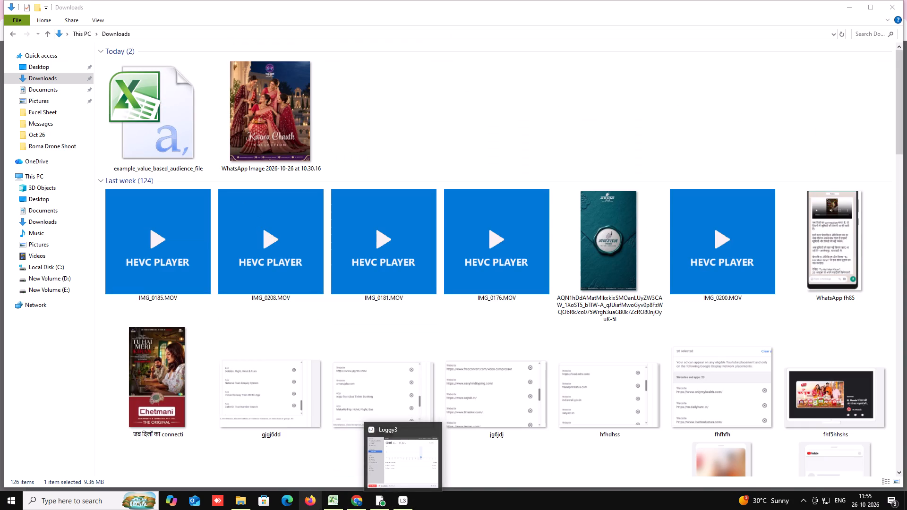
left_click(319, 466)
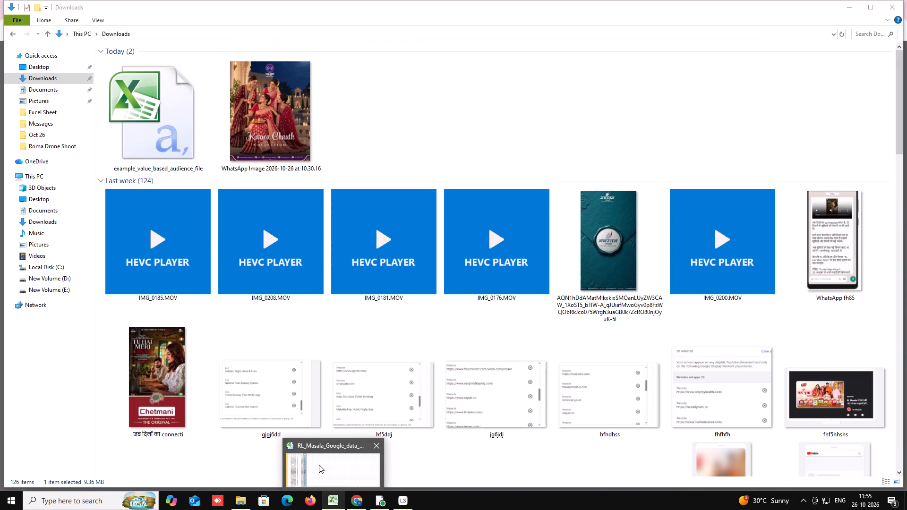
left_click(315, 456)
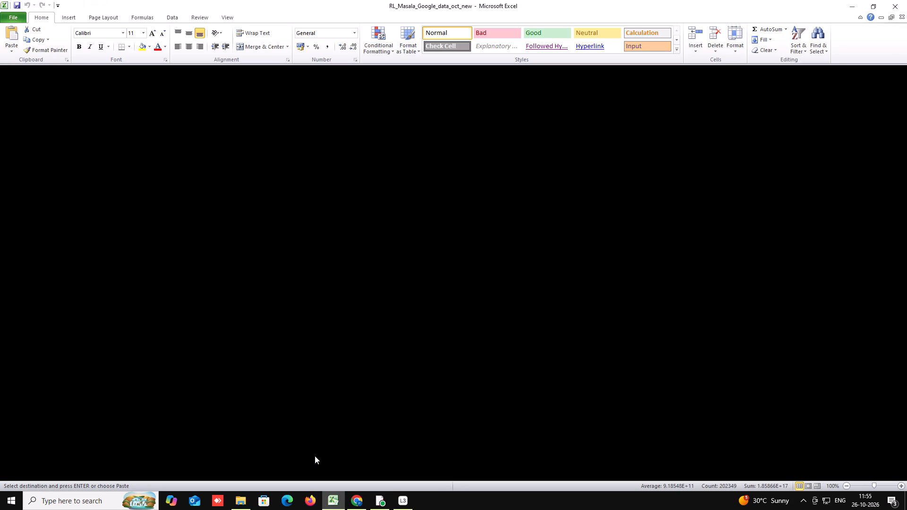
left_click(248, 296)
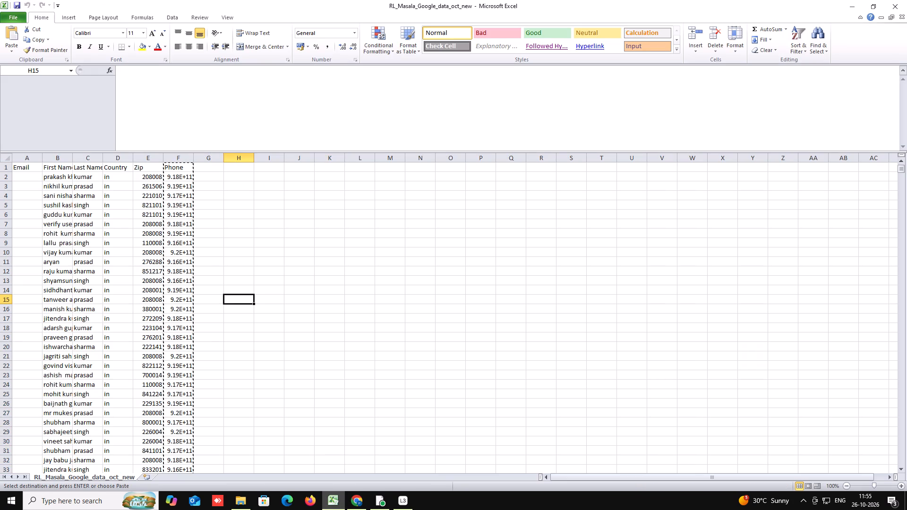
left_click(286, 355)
Open example_value_based_audience_file from the Downloads folder again.
left_click(236, 501)
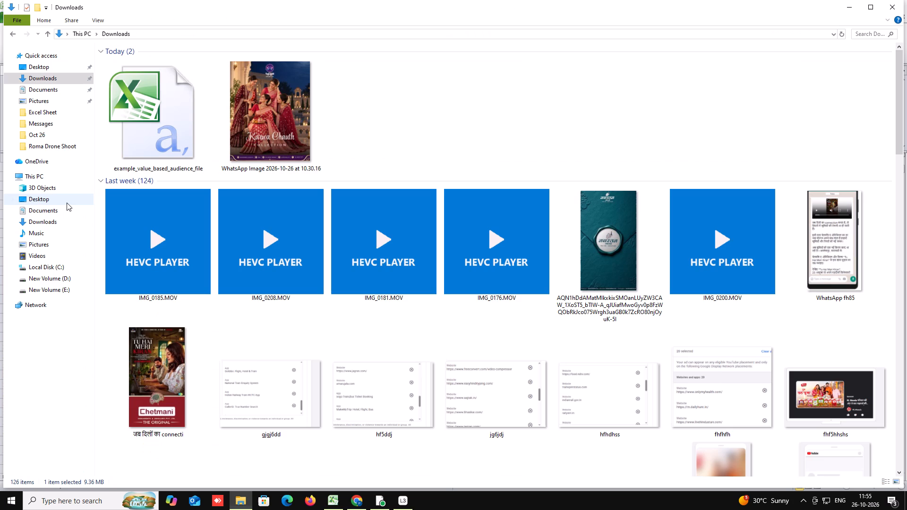
left_click(134, 146)
left_click(134, 145)
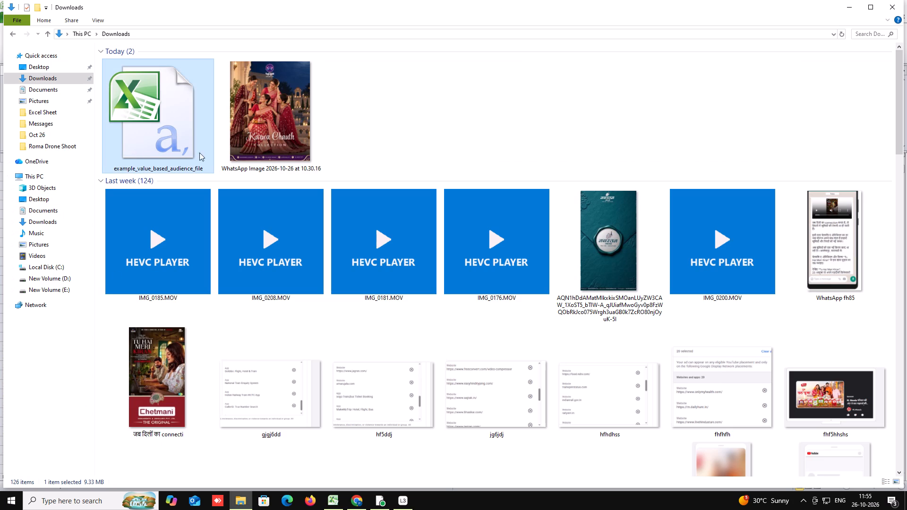
double_click(141, 132)
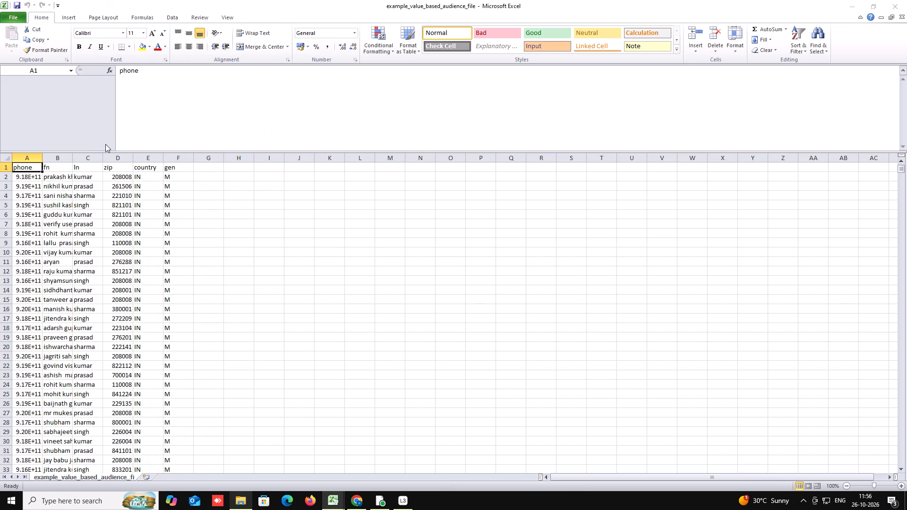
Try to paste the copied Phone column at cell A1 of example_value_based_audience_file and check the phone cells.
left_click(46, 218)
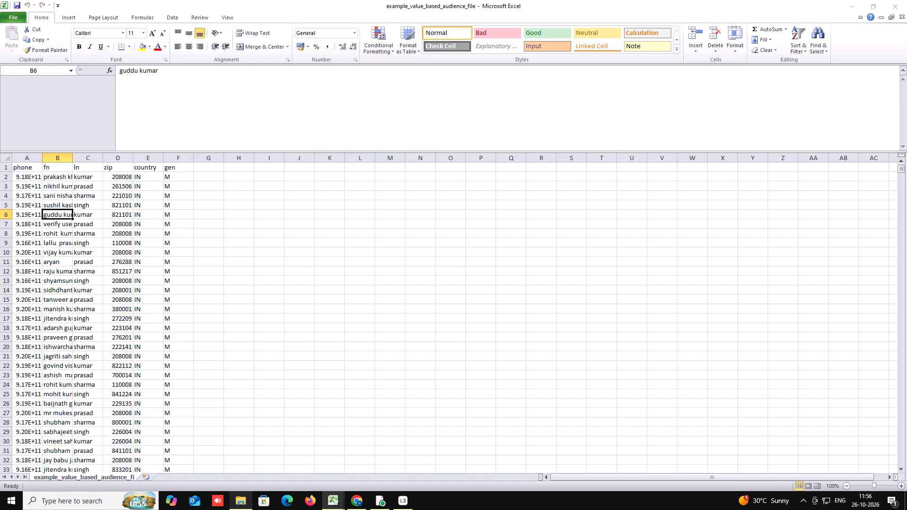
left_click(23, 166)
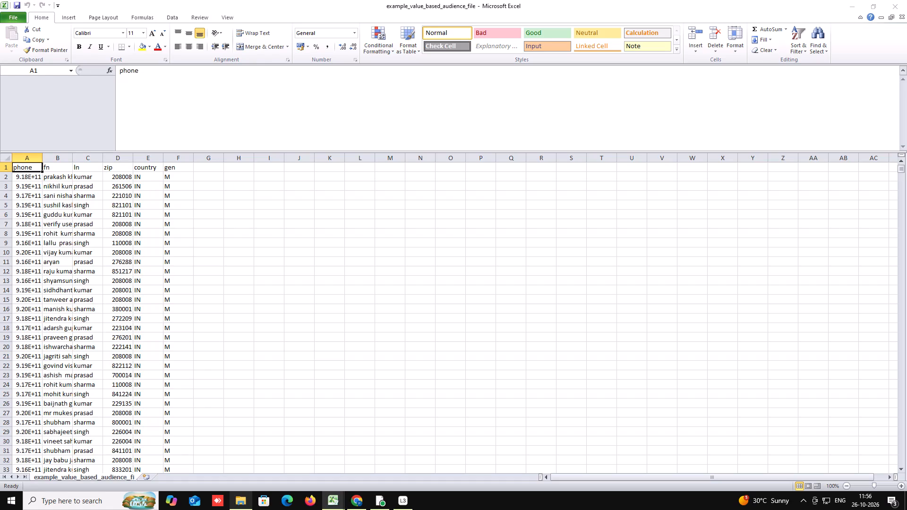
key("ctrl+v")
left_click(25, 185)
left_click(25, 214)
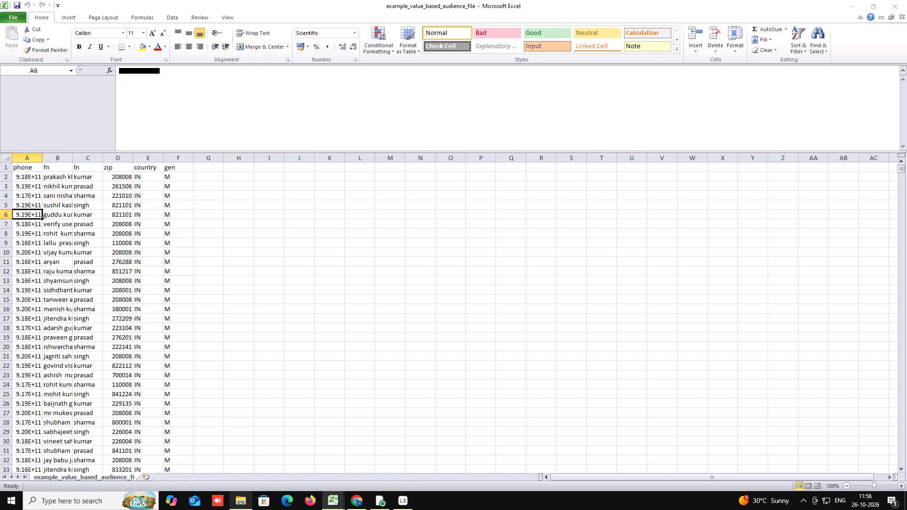
Switch to the RL_Masala_Google_data_oct_new workbook and copy its entire Phone column (F).
left_click(298, 467)
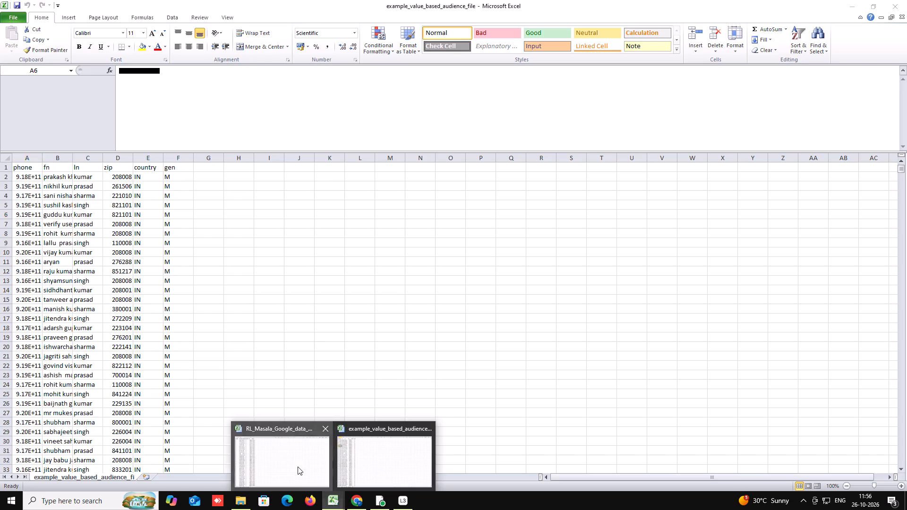
left_click(175, 160)
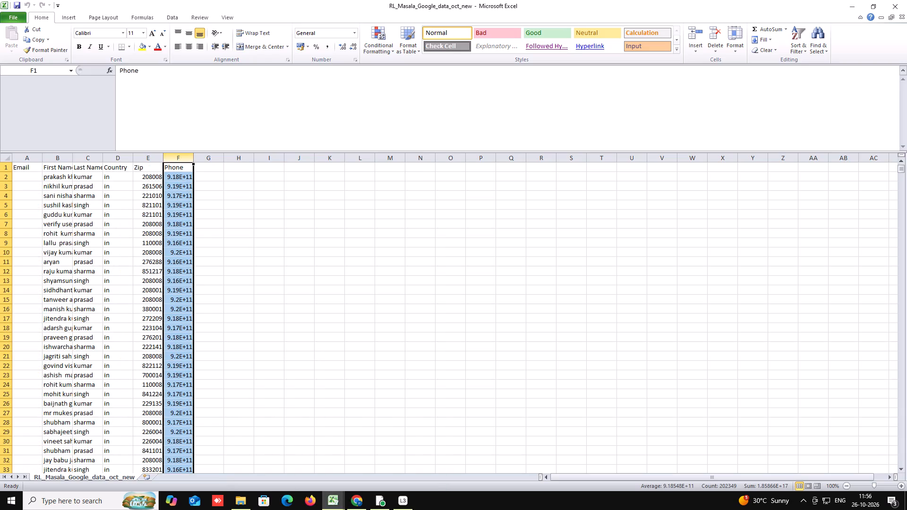
key("ctrl+c")
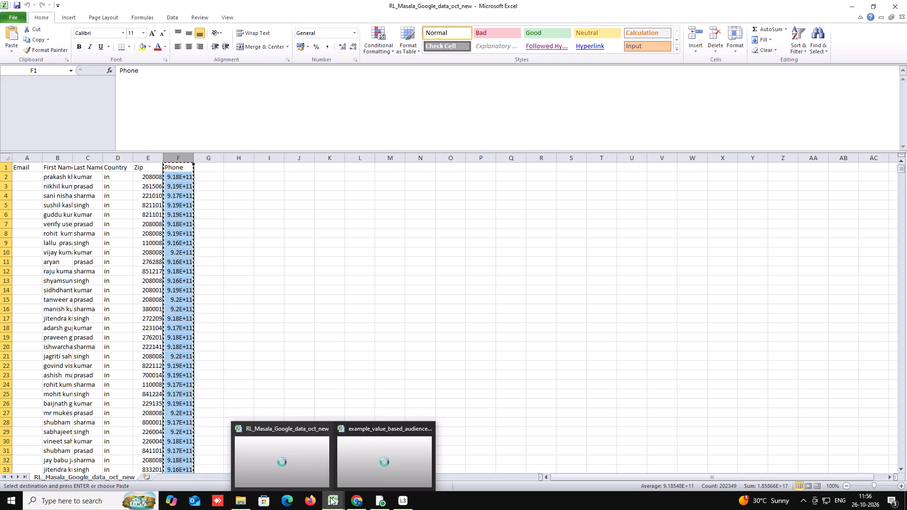
Paste the copied Phone column over the phone column of example_value_based_audience_file, starting at cell A1, and check a pasted number.
left_click(369, 451)
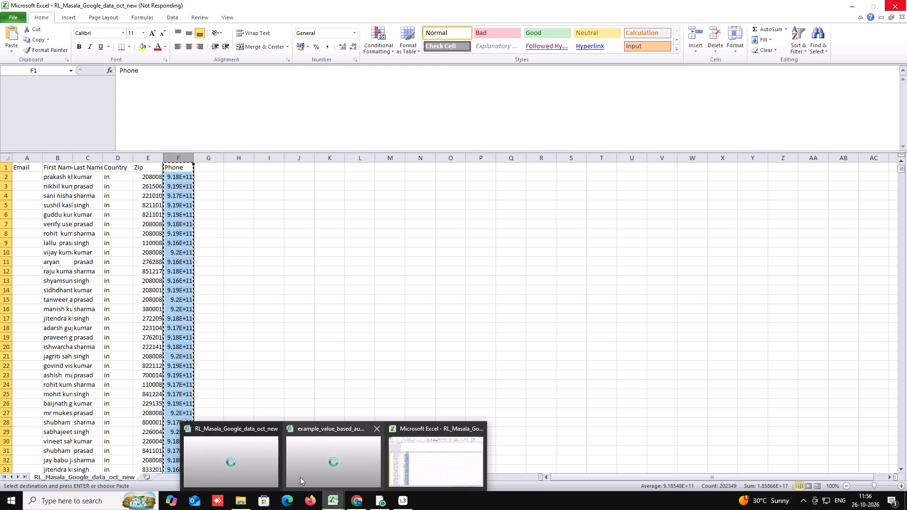
left_click(359, 444)
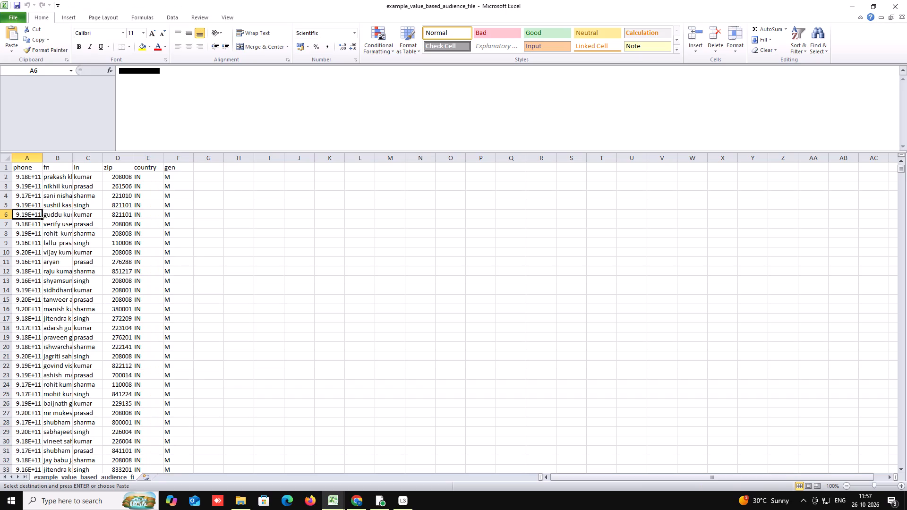
left_click(58, 228)
left_click(26, 195)
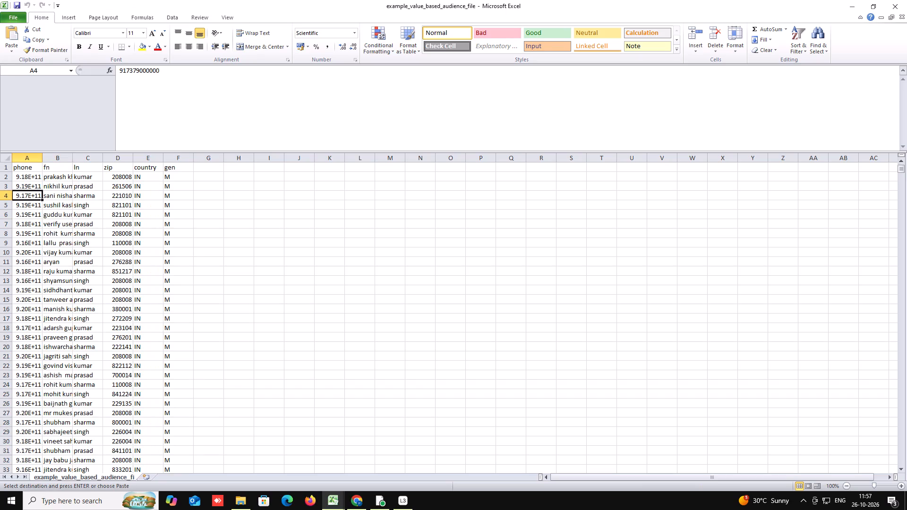
left_click(26, 169)
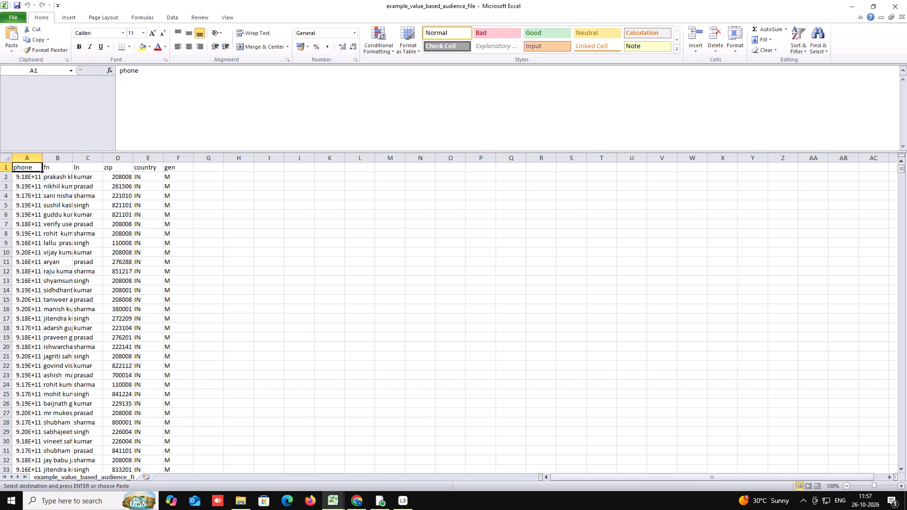
key("ctrl+v")
left_click(27, 198)
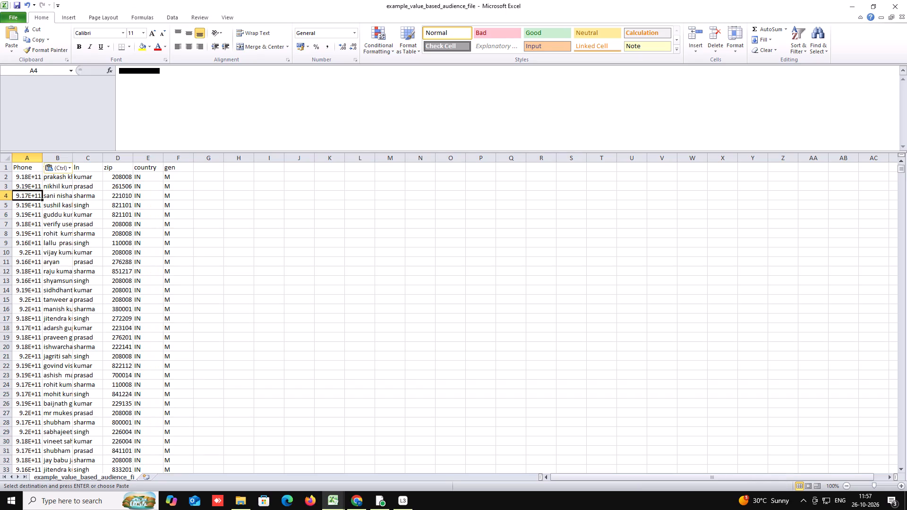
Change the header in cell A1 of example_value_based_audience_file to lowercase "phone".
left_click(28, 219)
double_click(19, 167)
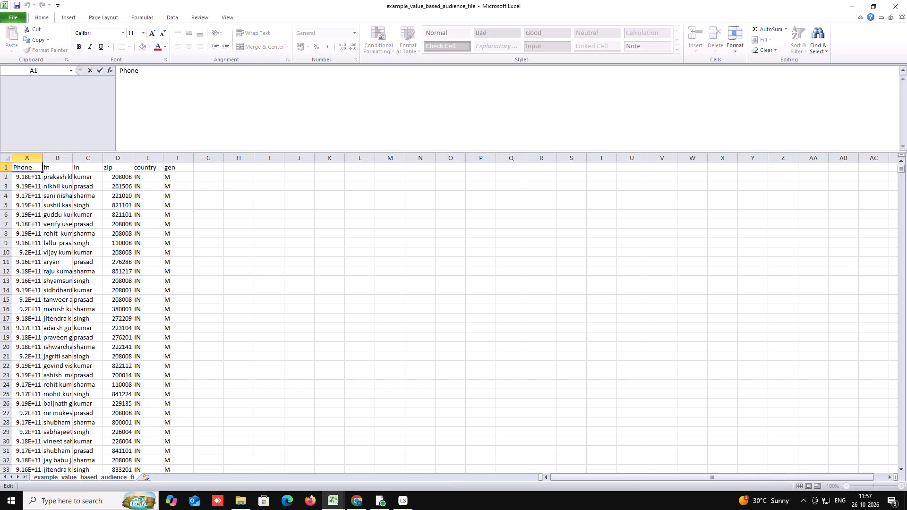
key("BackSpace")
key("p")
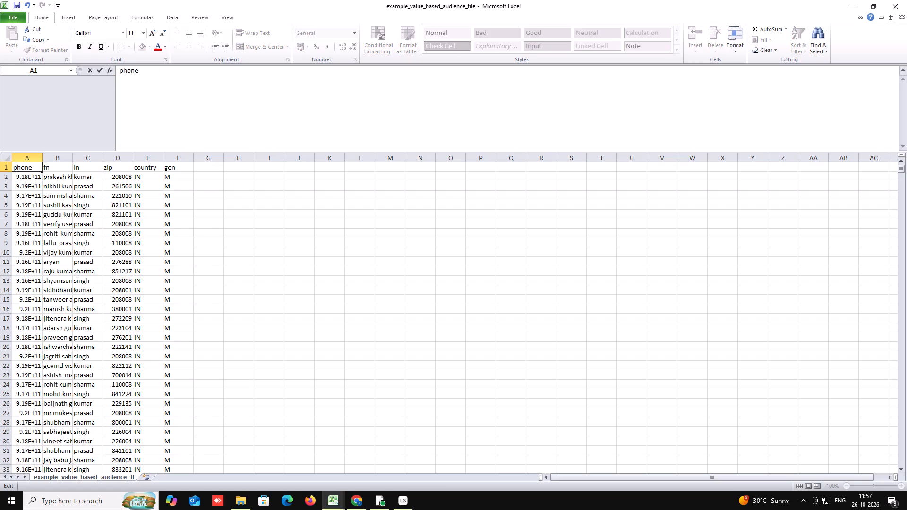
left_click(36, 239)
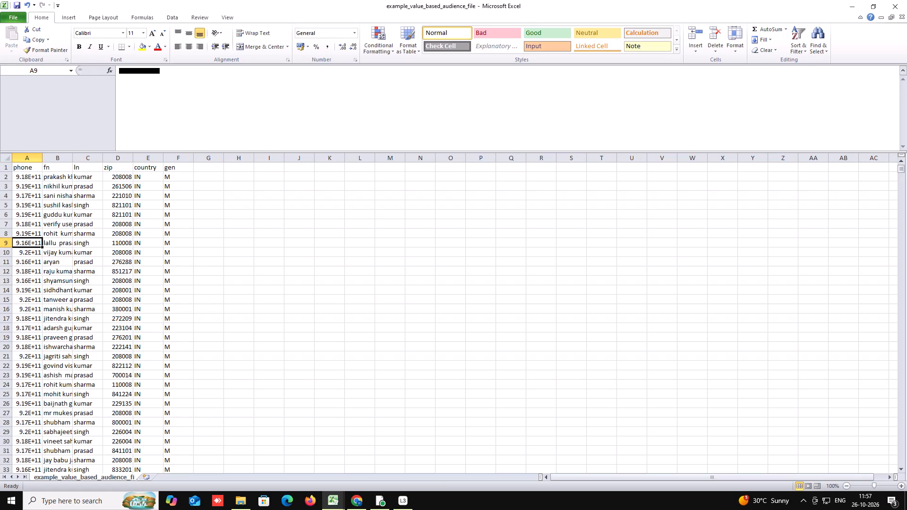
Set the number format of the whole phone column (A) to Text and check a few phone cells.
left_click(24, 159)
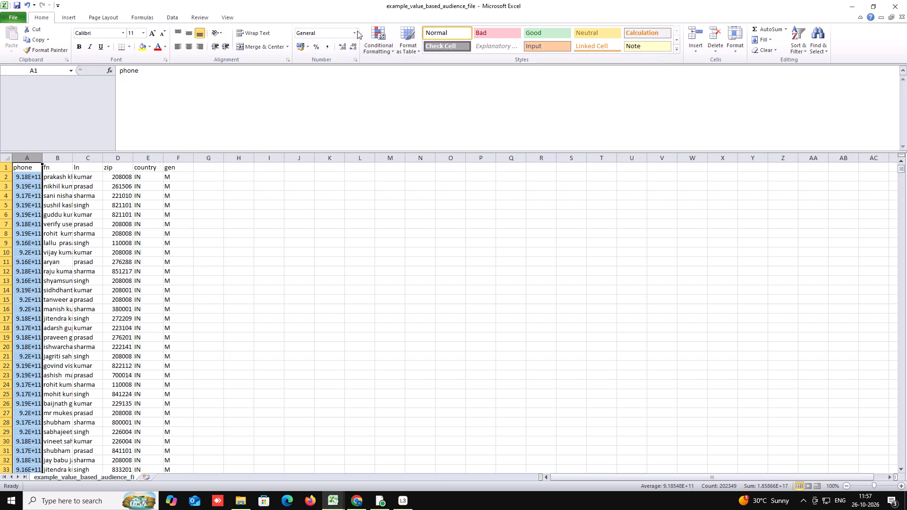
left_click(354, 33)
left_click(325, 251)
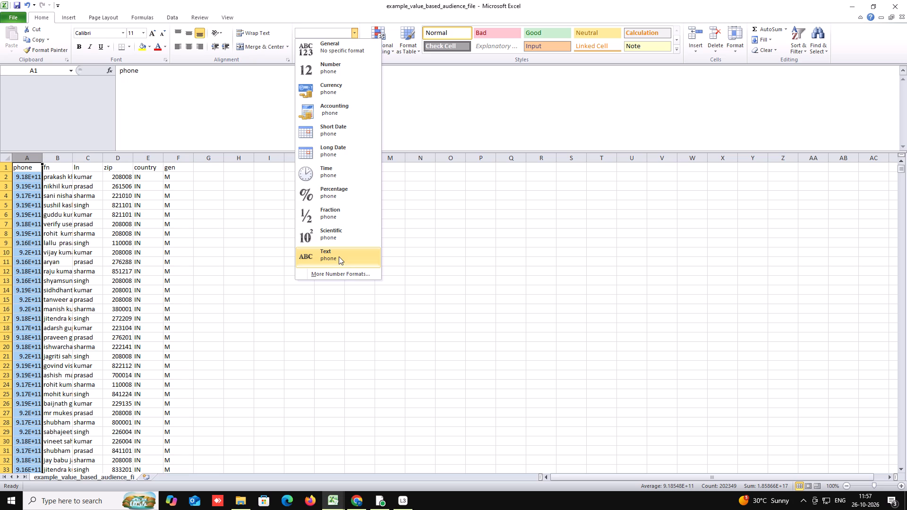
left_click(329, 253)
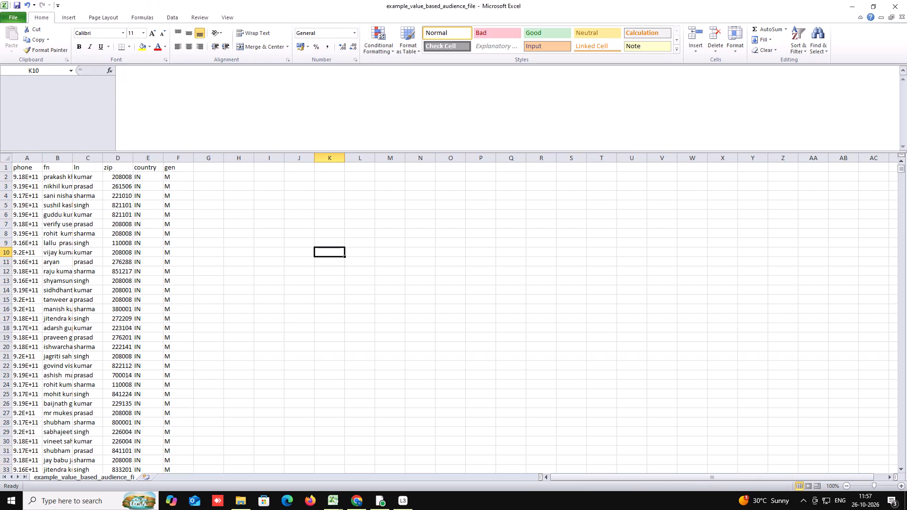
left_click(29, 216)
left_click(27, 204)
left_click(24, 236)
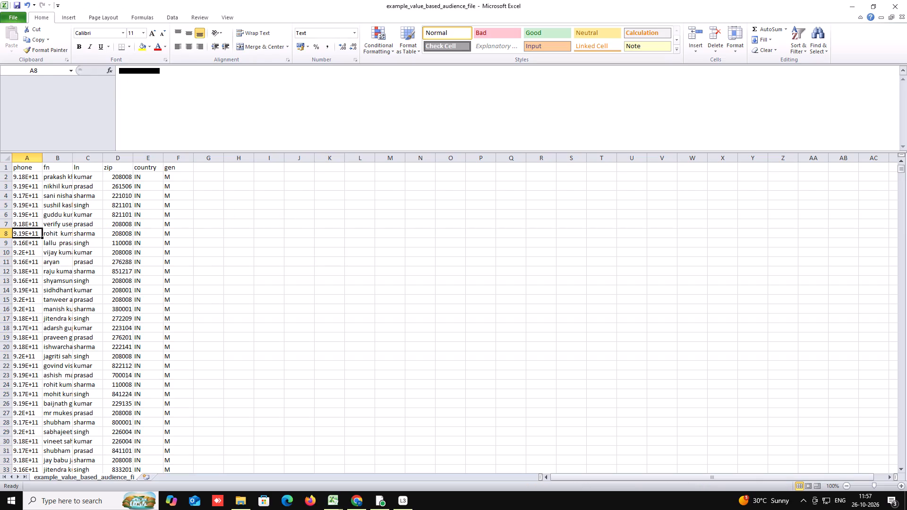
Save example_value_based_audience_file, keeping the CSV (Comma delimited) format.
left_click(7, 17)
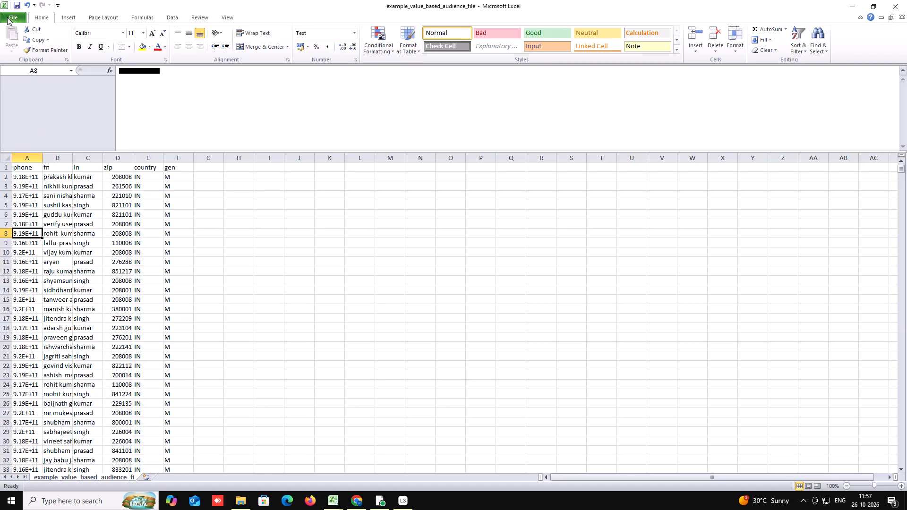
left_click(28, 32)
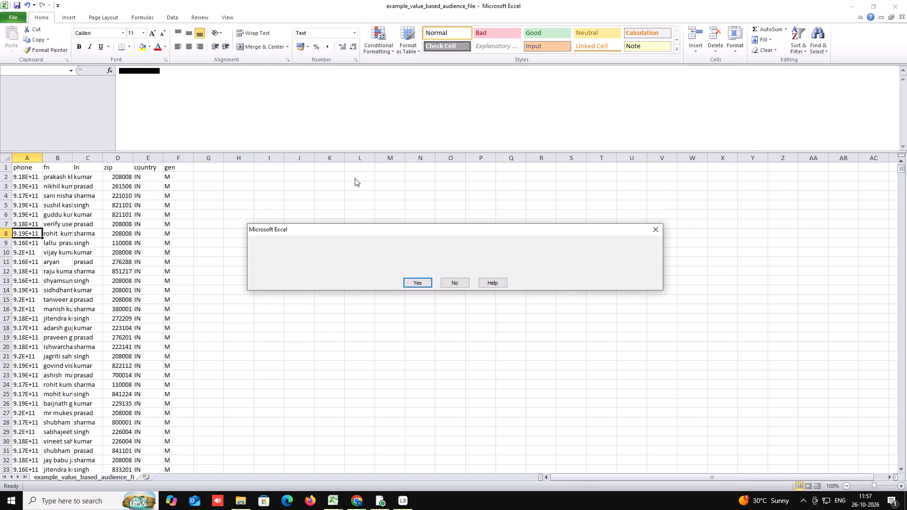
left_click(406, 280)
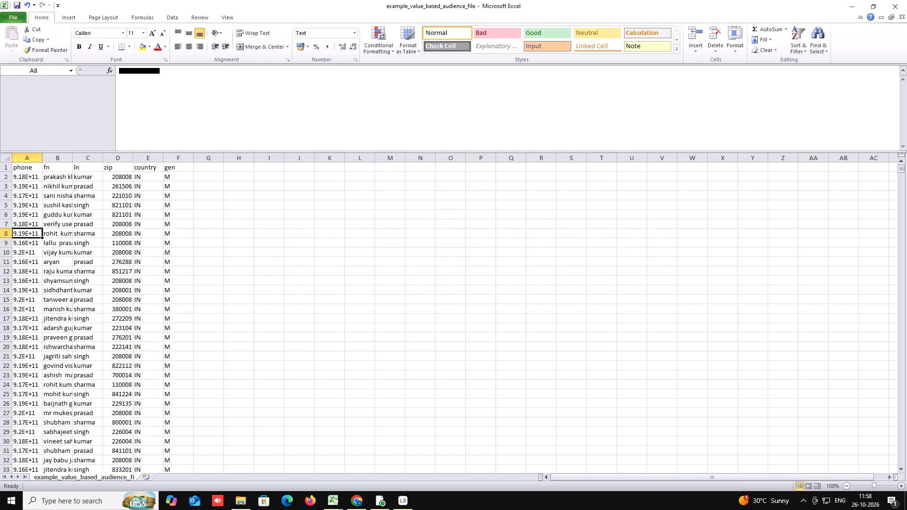
Check two phone cells, close example_value_based_audience_file, and reopen it from the Downloads folder.
left_click(22, 187)
left_click(28, 207)
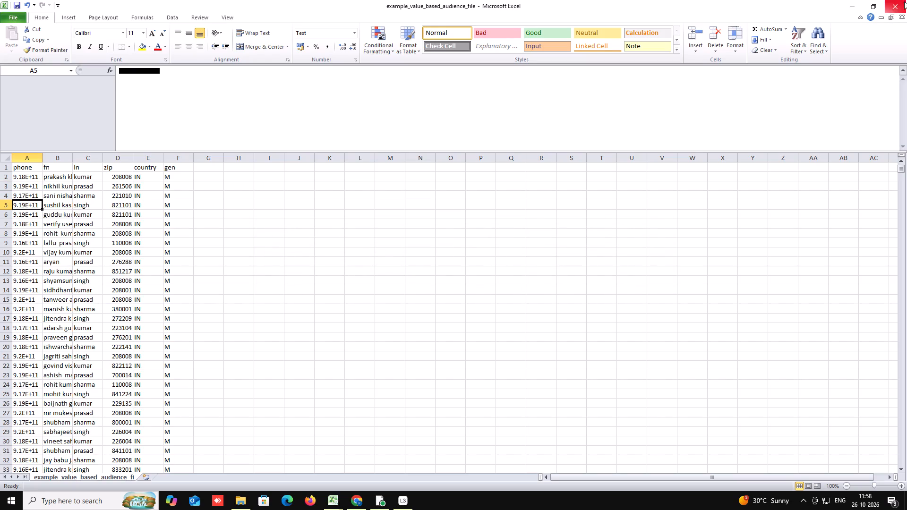
left_click(904, 1)
left_click(453, 263)
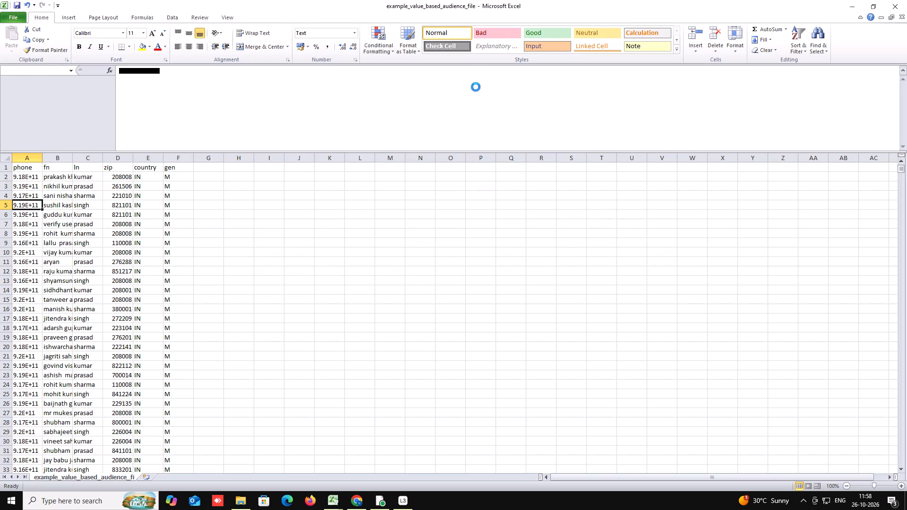
left_click(243, 497)
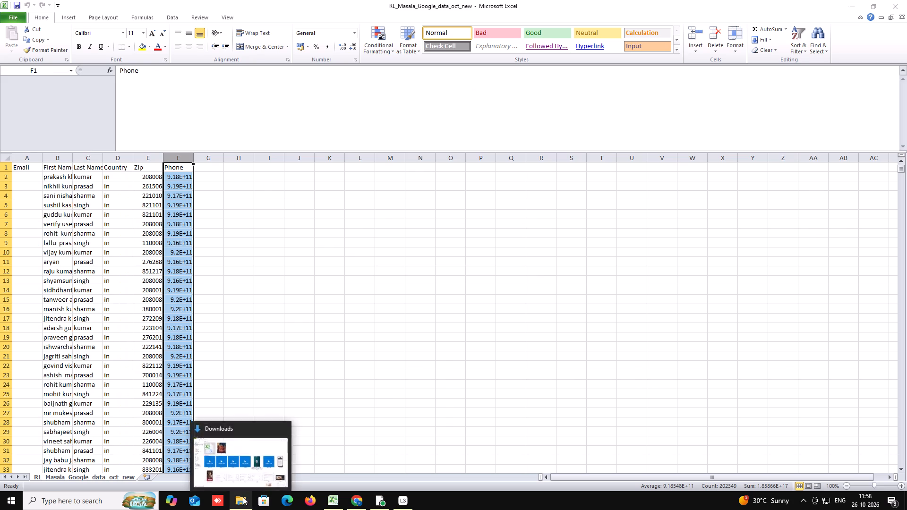
left_click(46, 76)
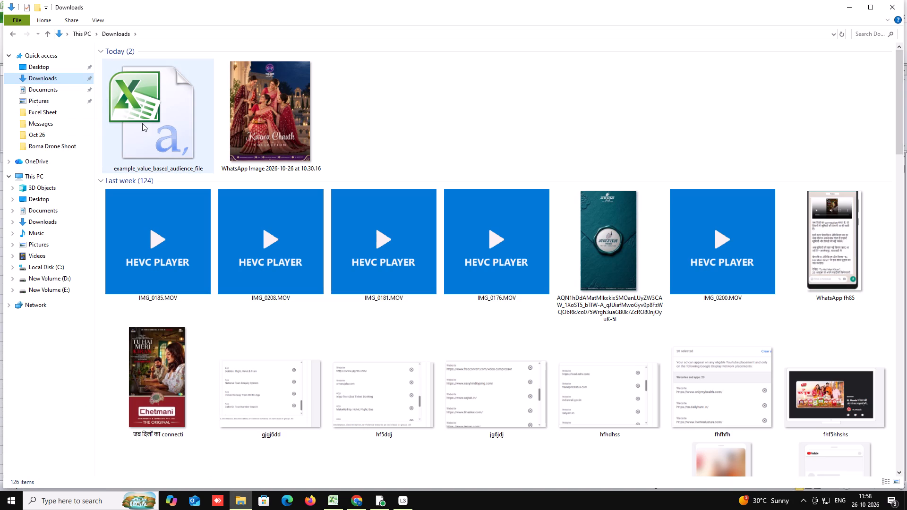
double_click(142, 123)
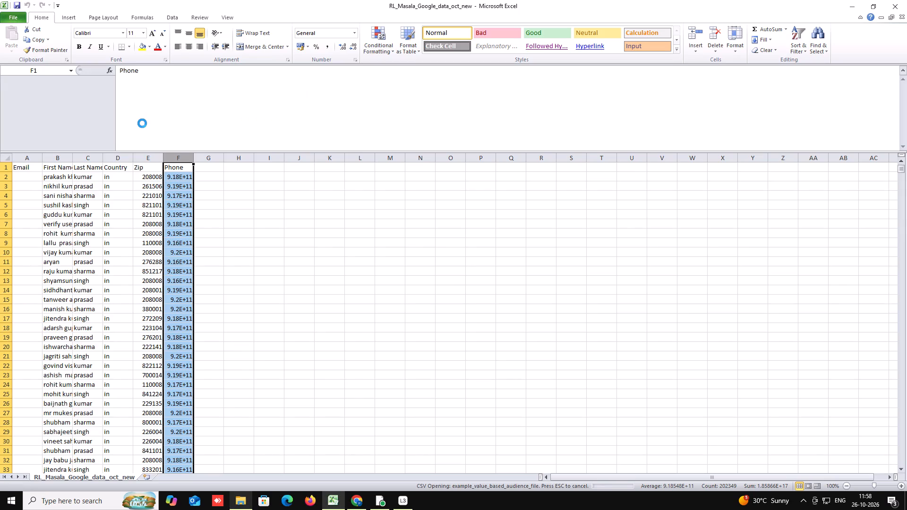
Examine the full numbers stored in various cells of the phone column in the reopened example_value_based_audience_file.
left_click(24, 191)
left_click(22, 212)
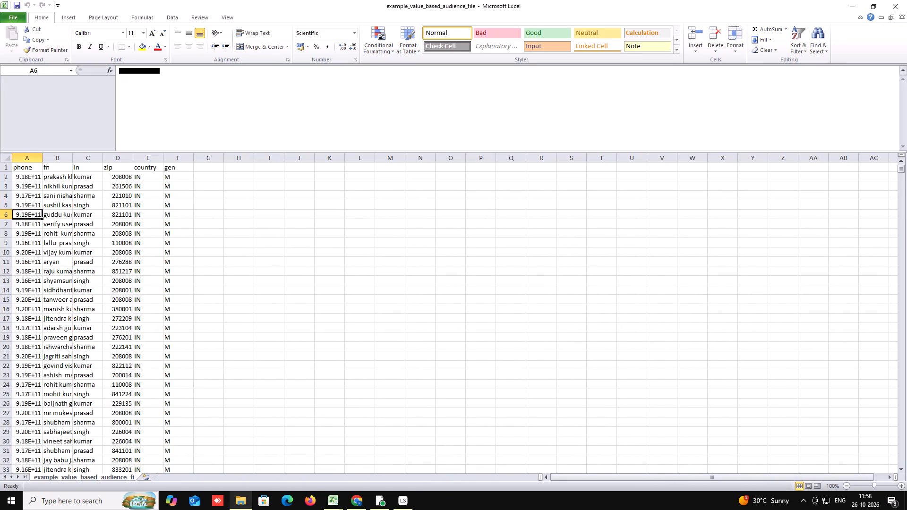
left_click(26, 241)
left_click(26, 263)
left_click(26, 308)
left_click(28, 239)
left_click(25, 213)
left_click(25, 177)
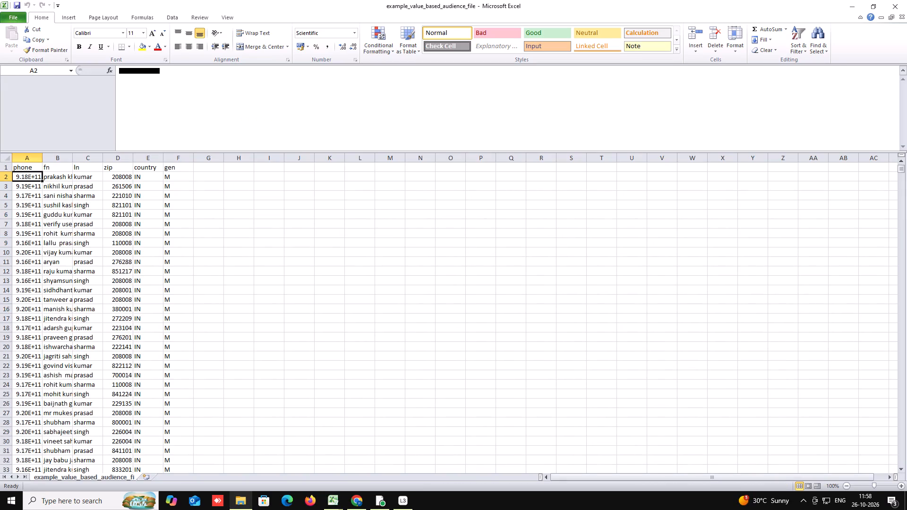
left_click(27, 210)
left_click(24, 237)
double_click(23, 274)
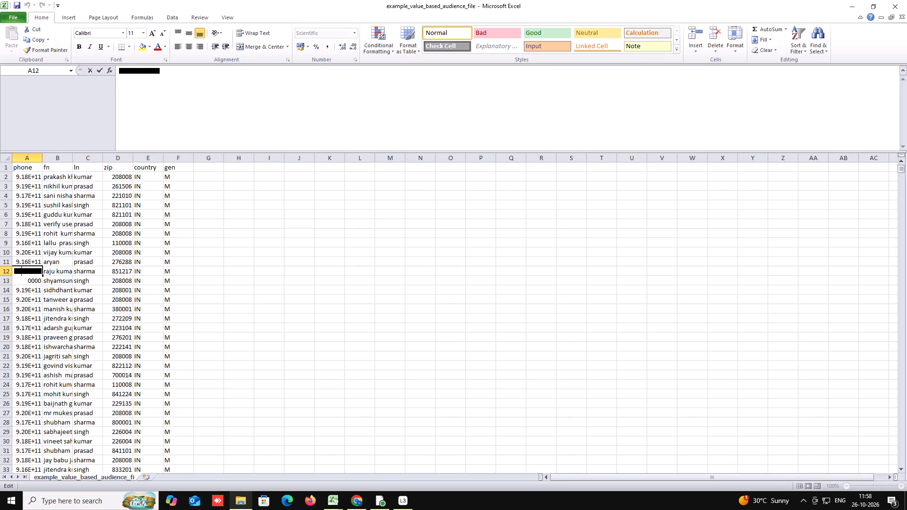
left_click(21, 214)
left_click(22, 203)
left_click(22, 200)
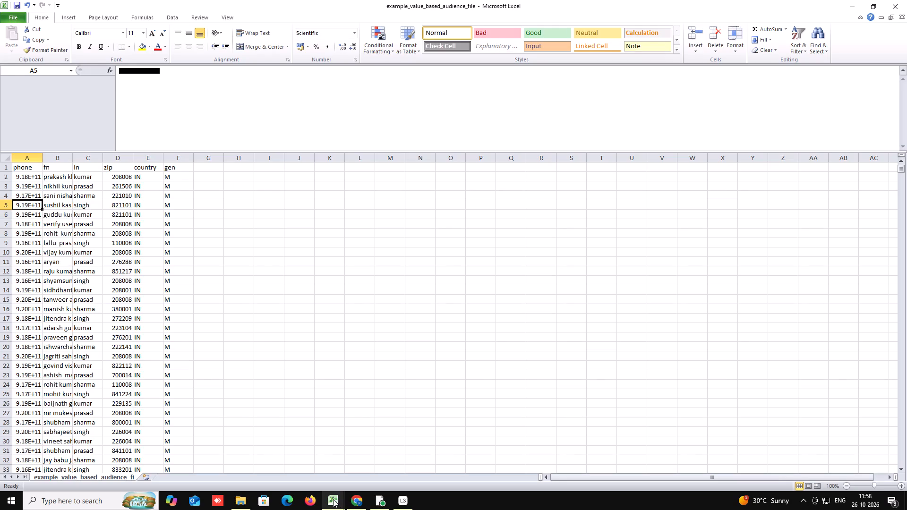
left_click(27, 181)
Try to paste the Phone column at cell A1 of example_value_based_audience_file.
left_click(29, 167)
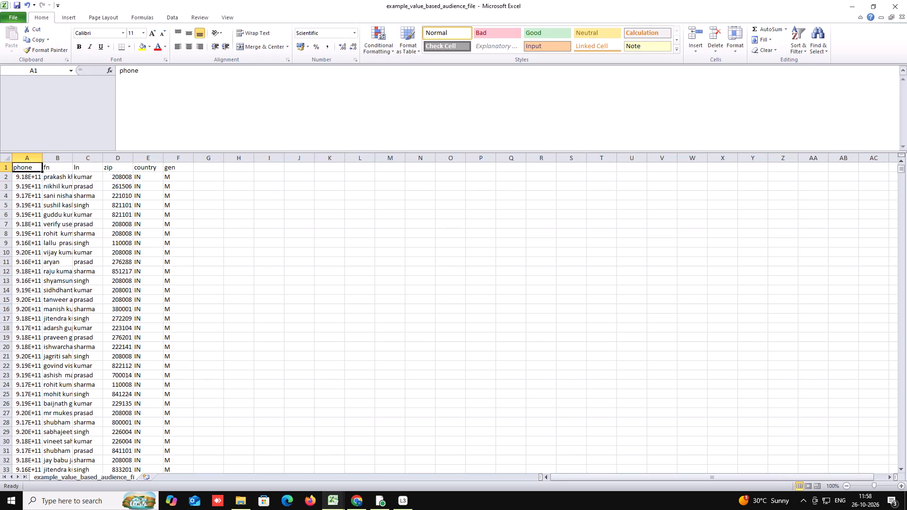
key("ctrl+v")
Switch to the RL_Masala_Google_data_oct_new workbook and copy its entire Phone column (F).
left_click(332, 502)
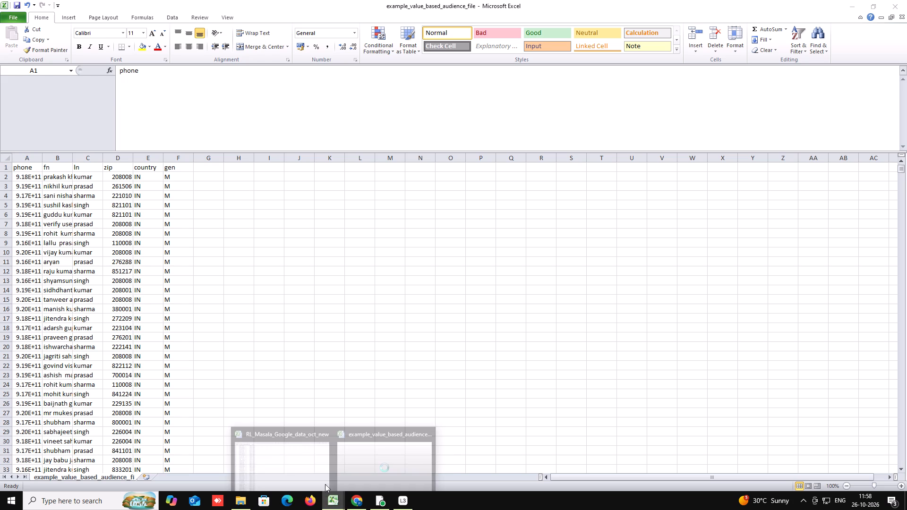
left_click(287, 459)
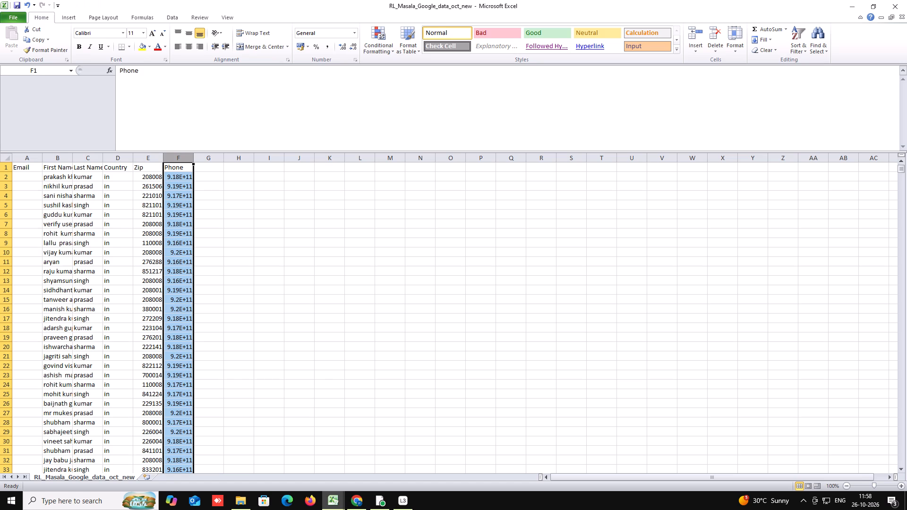
left_click(227, 199)
left_click(177, 157)
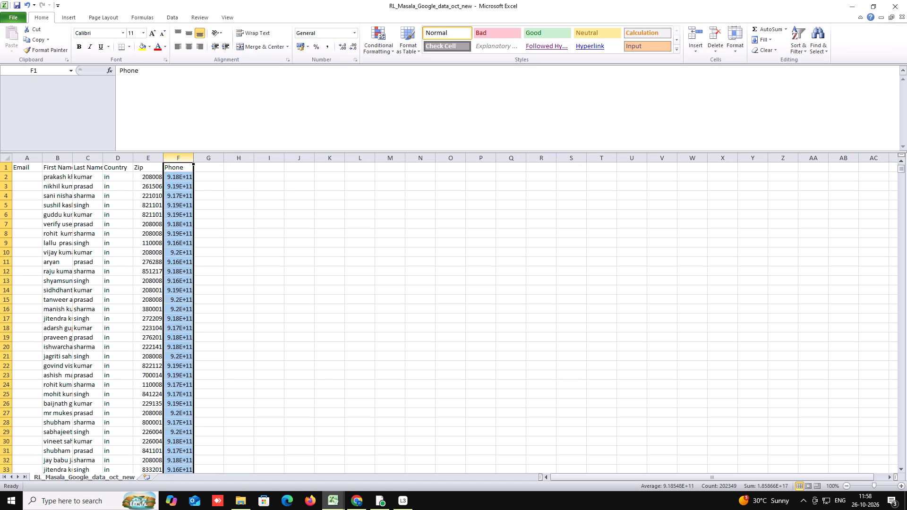
key("ctrl+c")
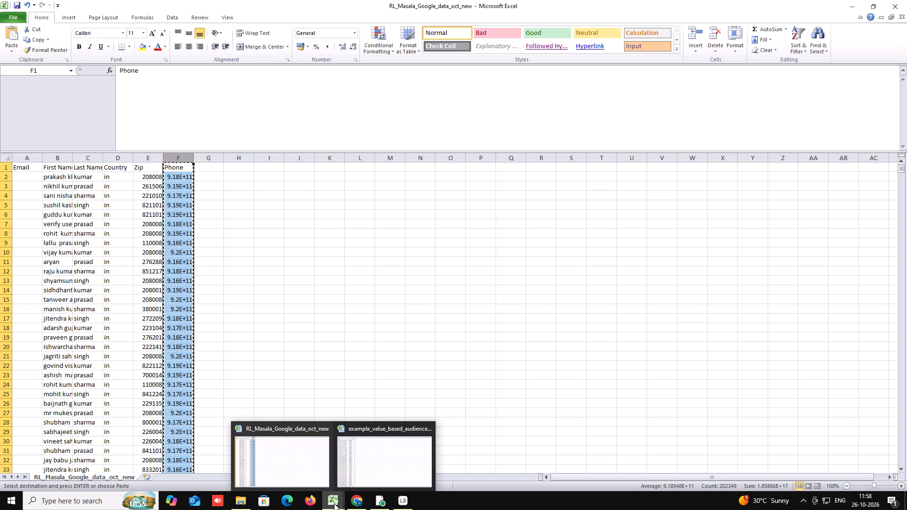
Paste the copied Phone column over the phone column of example_value_based_audience_file, starting at cell A1, and check a pasted number.
left_click(378, 451)
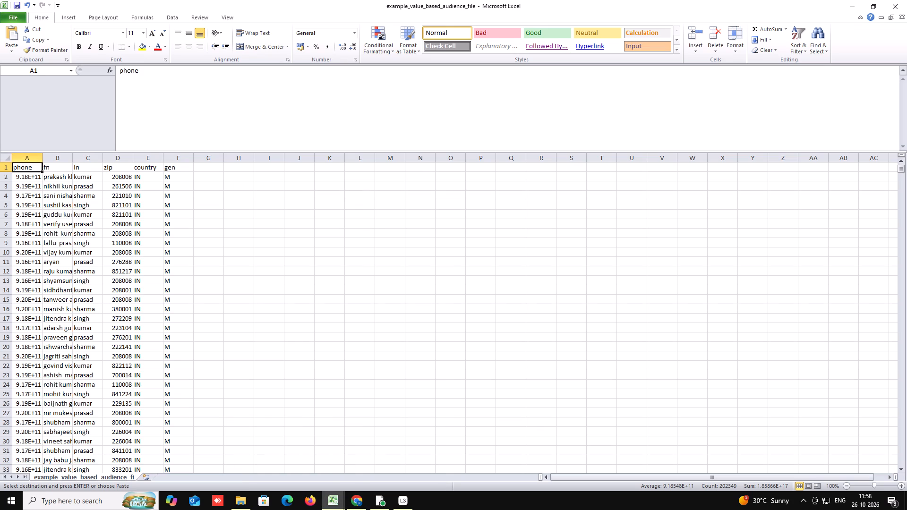
left_click(27, 187)
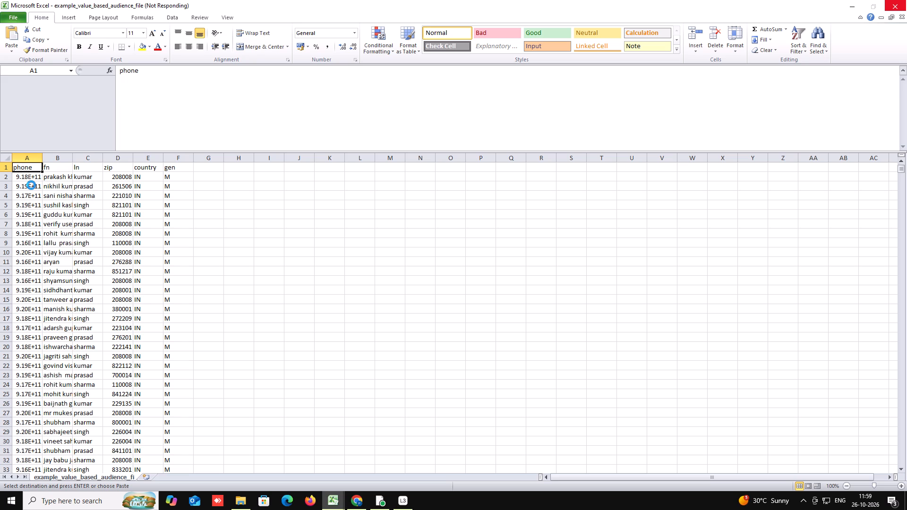
left_click(31, 211)
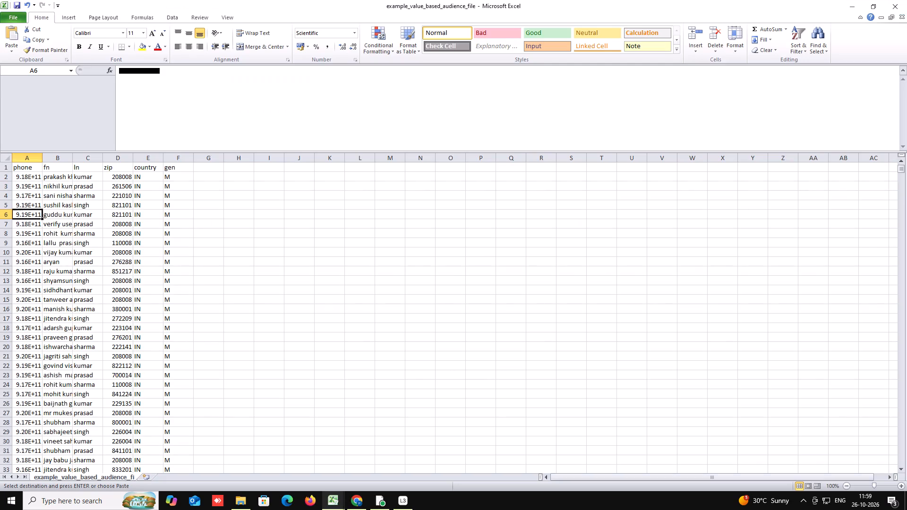
left_click(31, 245)
left_click(23, 168)
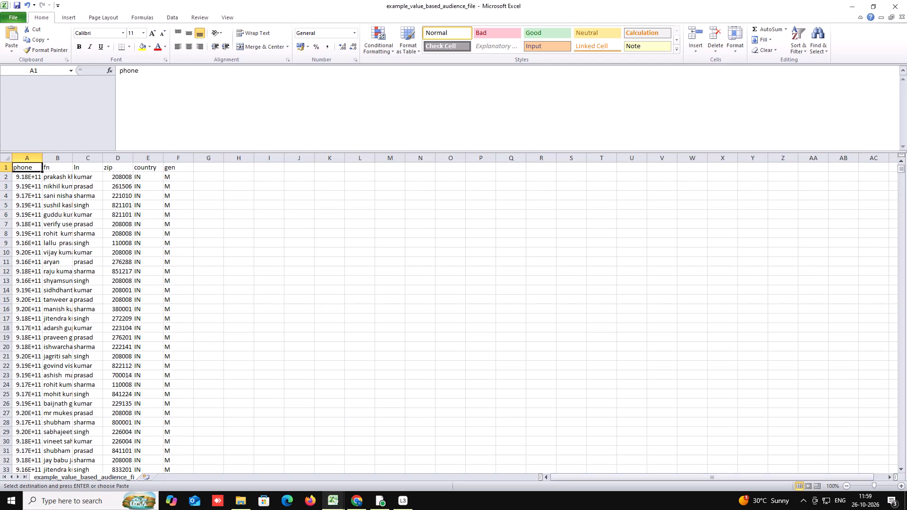
key("ctrl+v")
left_click(28, 201)
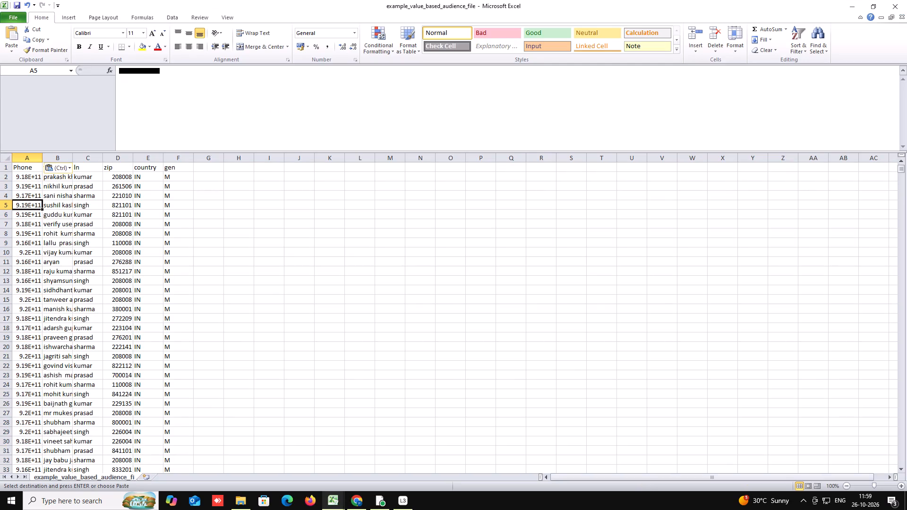
Change the pasted column's header in cell A1 to lowercase "phone".
double_click(17, 169)
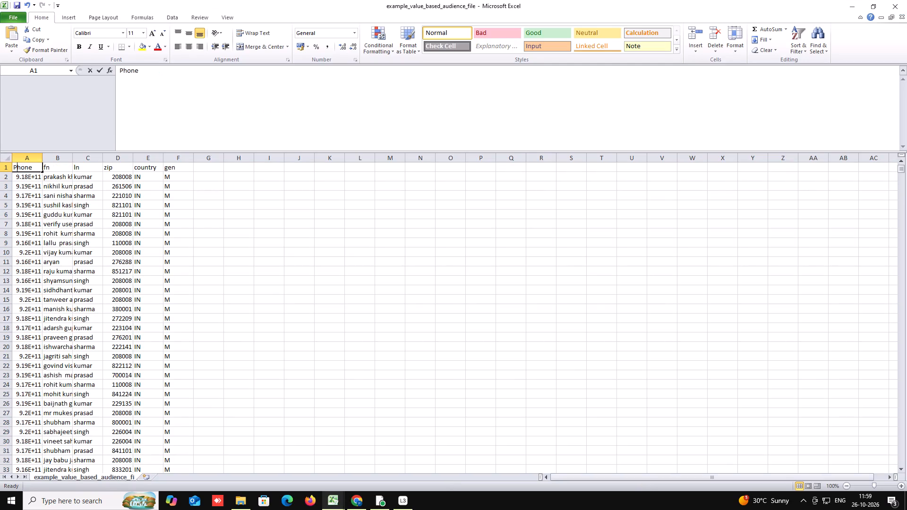
key("BackSpace")
key("p")
left_click(288, 301)
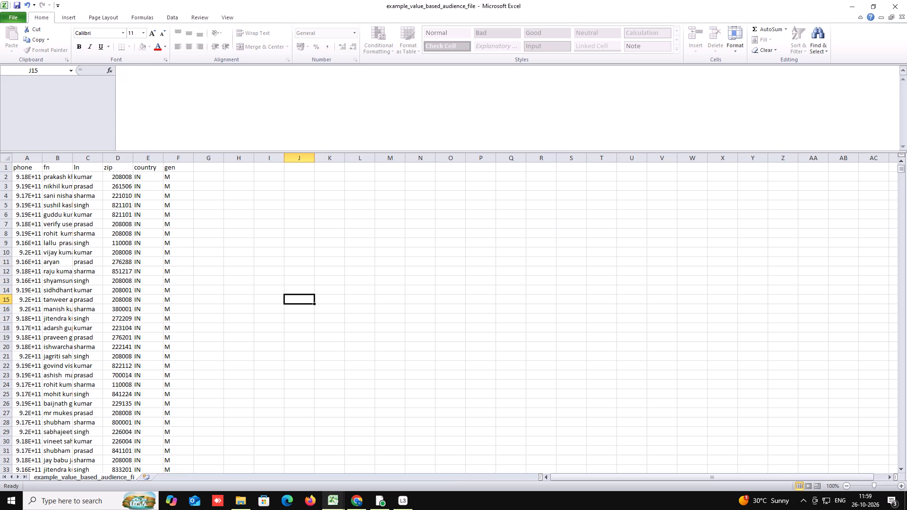
Save the updated example_value_based_audience_file.
left_click(14, 16)
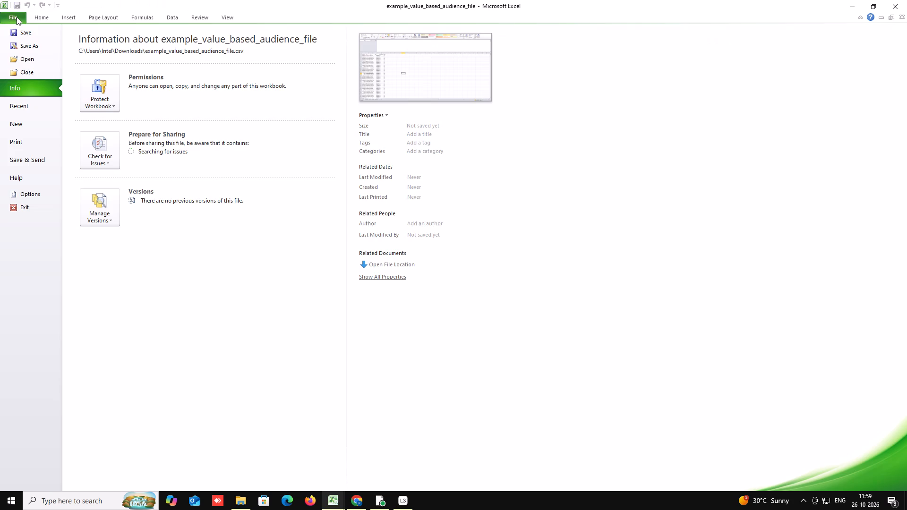
left_click(30, 32)
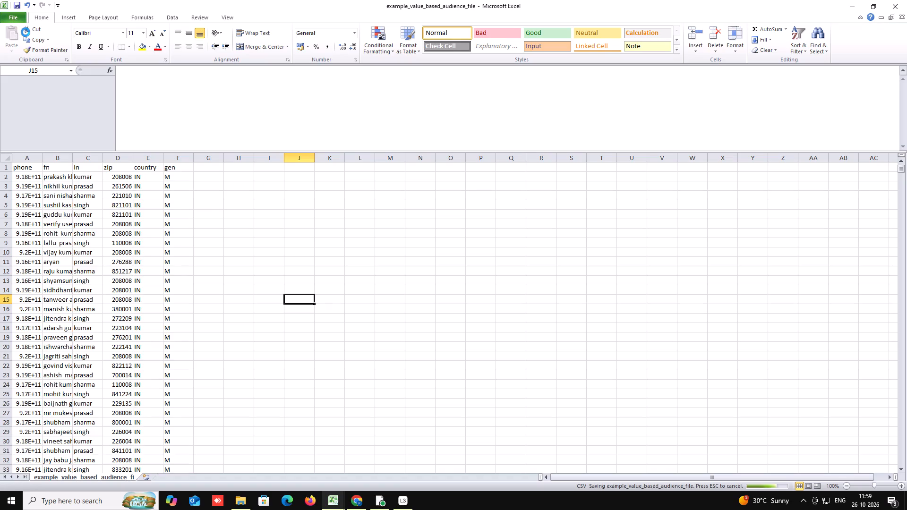
Spot-check the phone numbers in column A, then close example_value_based_audience_file without saving again.
left_click(416, 280)
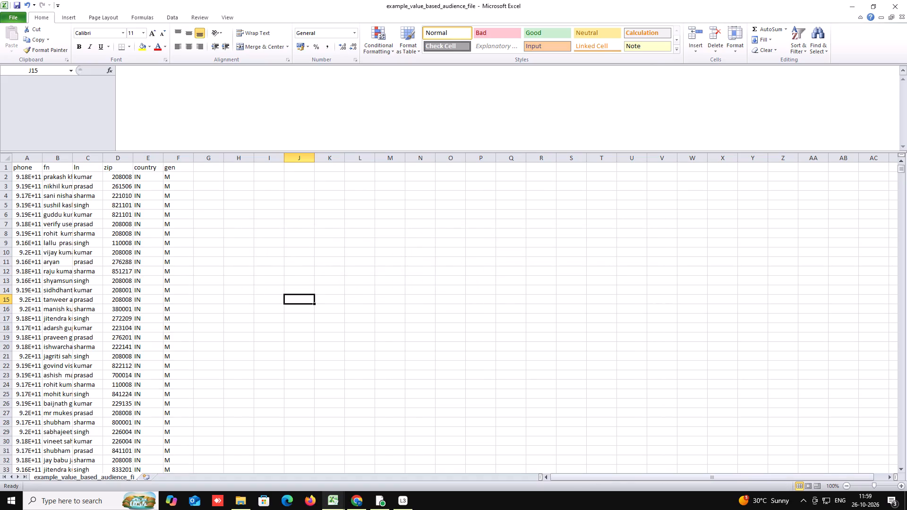
left_click(29, 196)
left_click(32, 228)
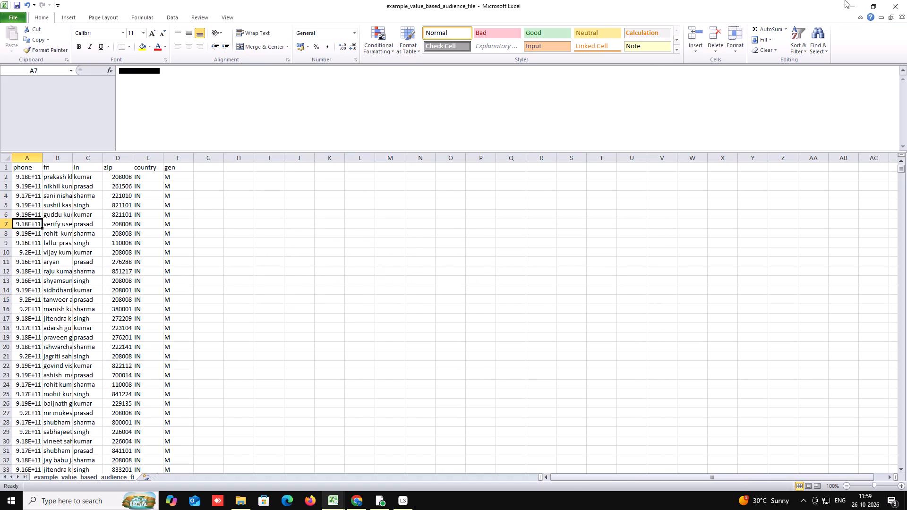
left_click(894, 5)
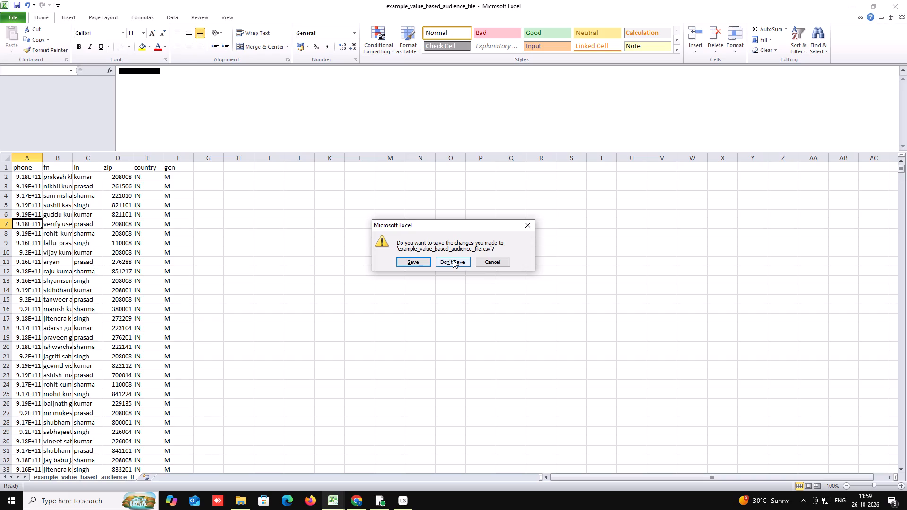
left_click(453, 260)
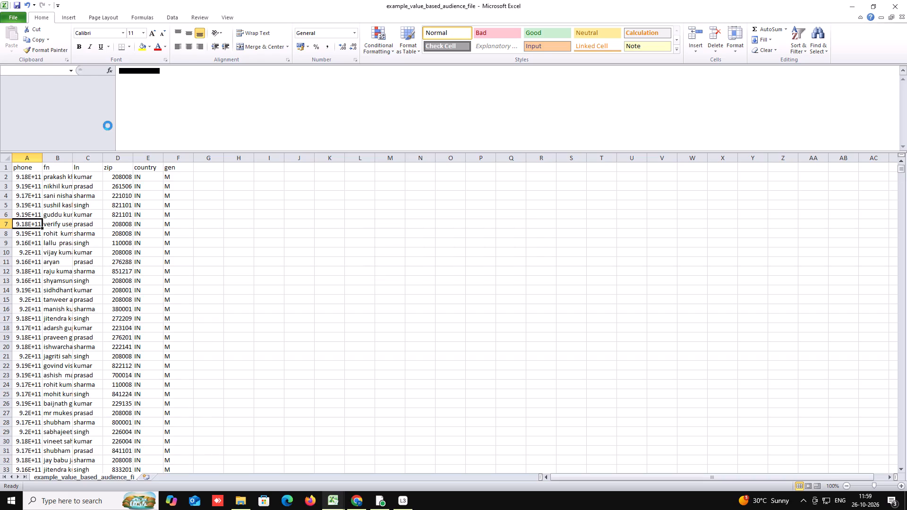
Reopen example_value_based_audience_file from the Downloads folder and check several phone numbers in column A.
left_click(244, 497)
double_click(137, 133)
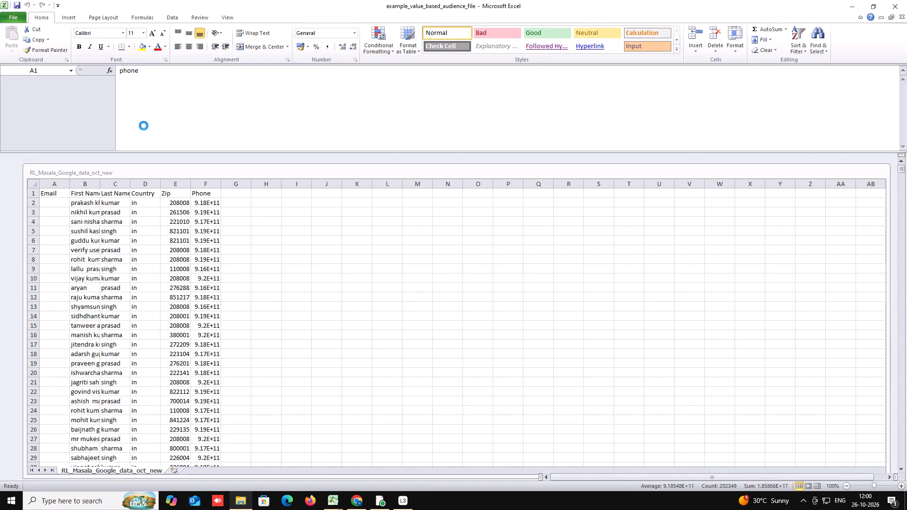
left_click(29, 187)
left_click(30, 213)
double_click(30, 226)
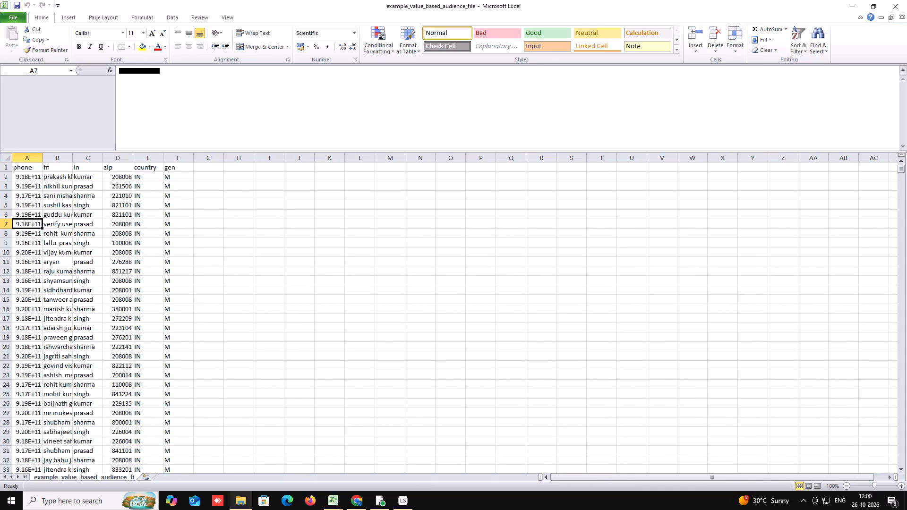
Switch to the RL_Masala_Google_data_oct_new workbook and copy its entire Phone column (F) again.
left_click(334, 501)
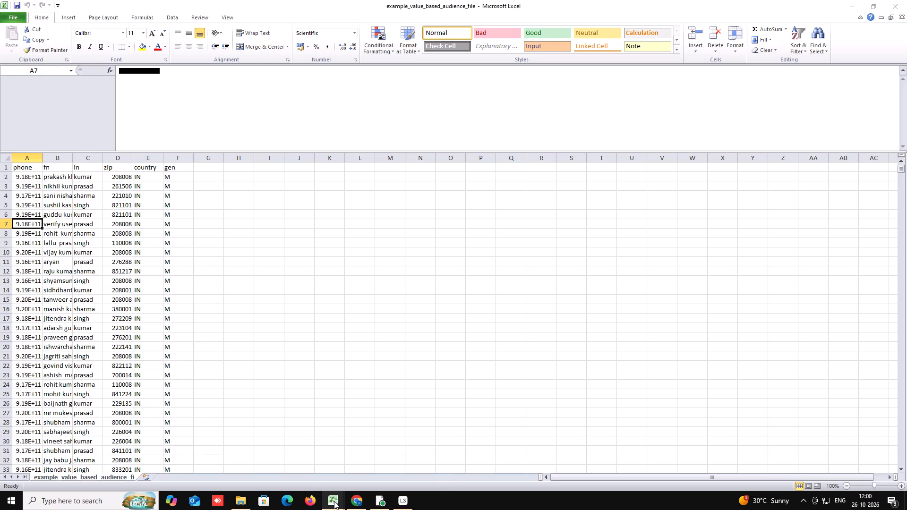
left_click(367, 455)
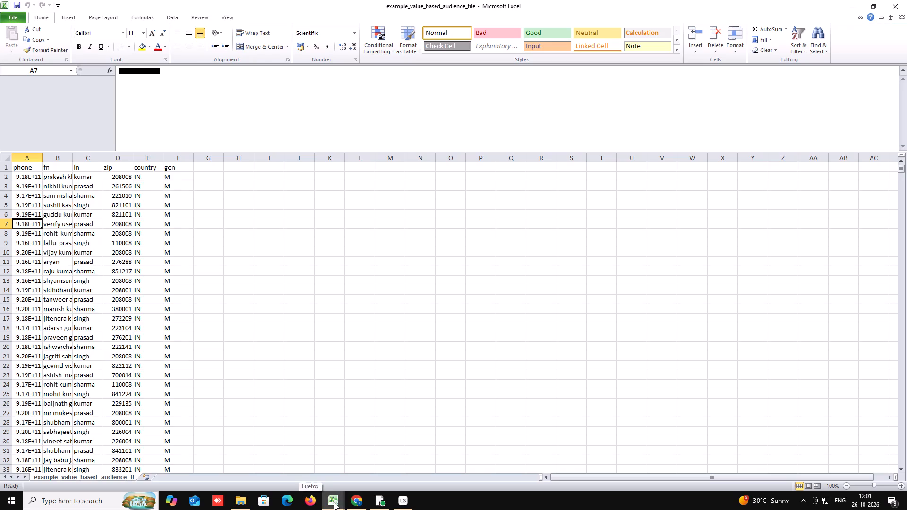
left_click(334, 502)
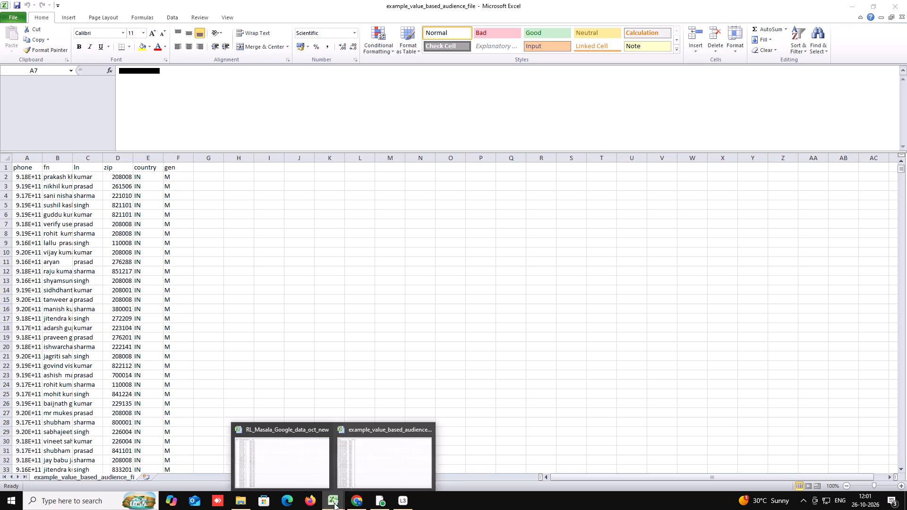
left_click(308, 451)
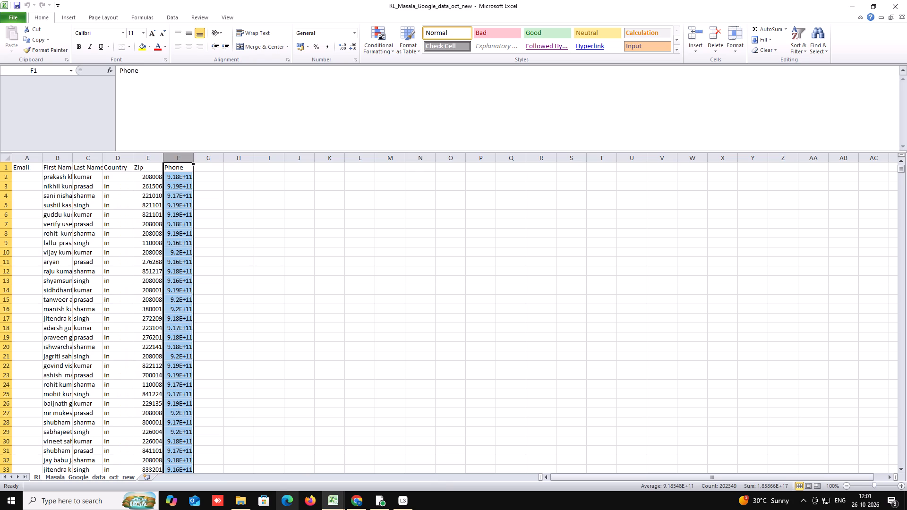
left_click(236, 252)
left_click(181, 160)
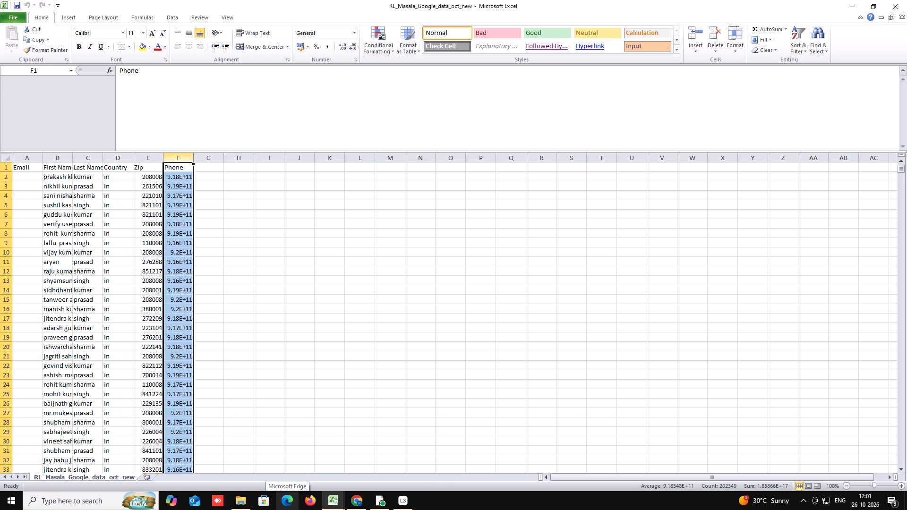
key("ctrl+c")
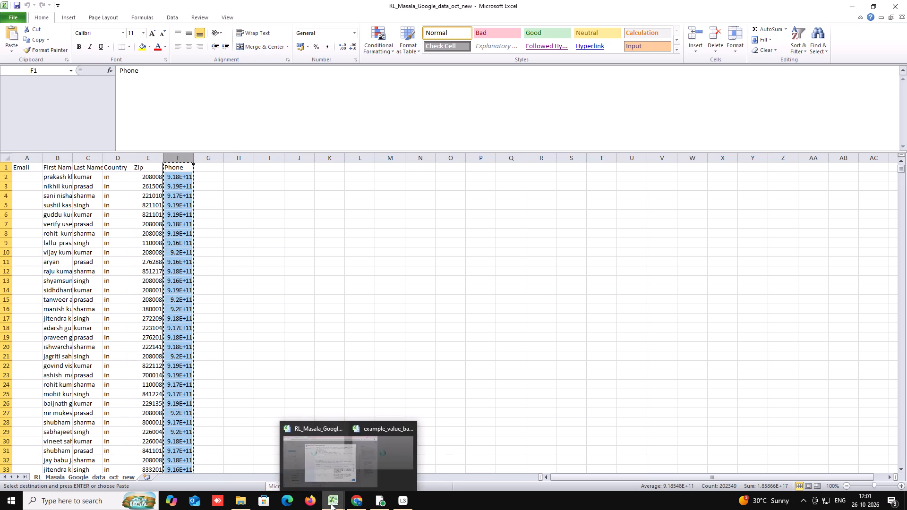
Paste the copied Phone column over the phone column of example_value_based_audience_file, starting at cell A1.
left_click(363, 452)
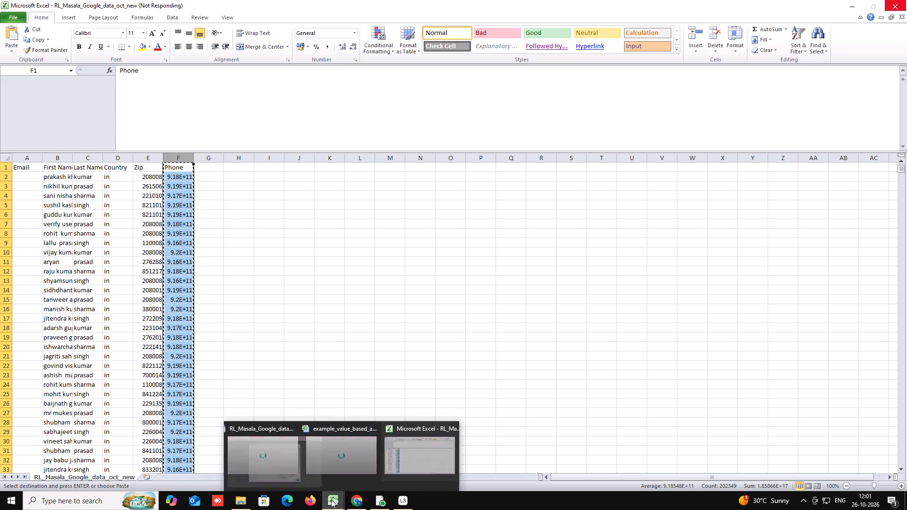
left_click(314, 449)
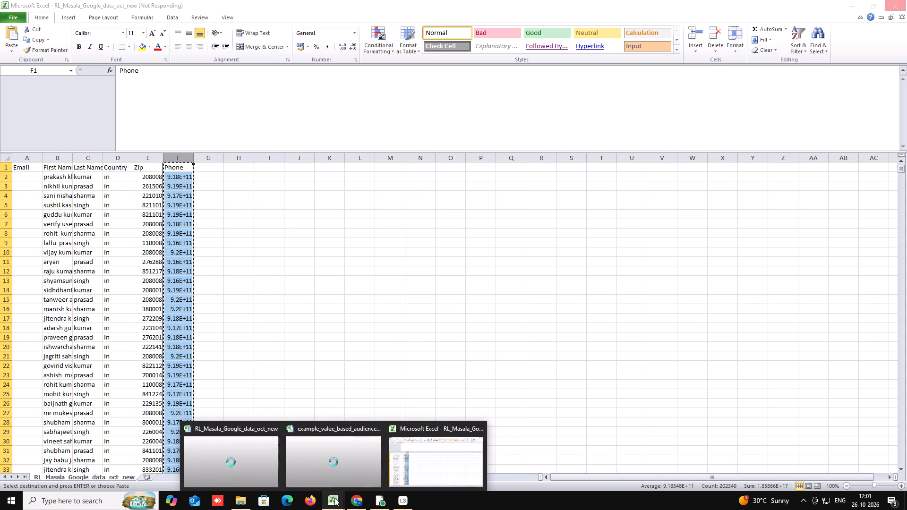
left_click(336, 446)
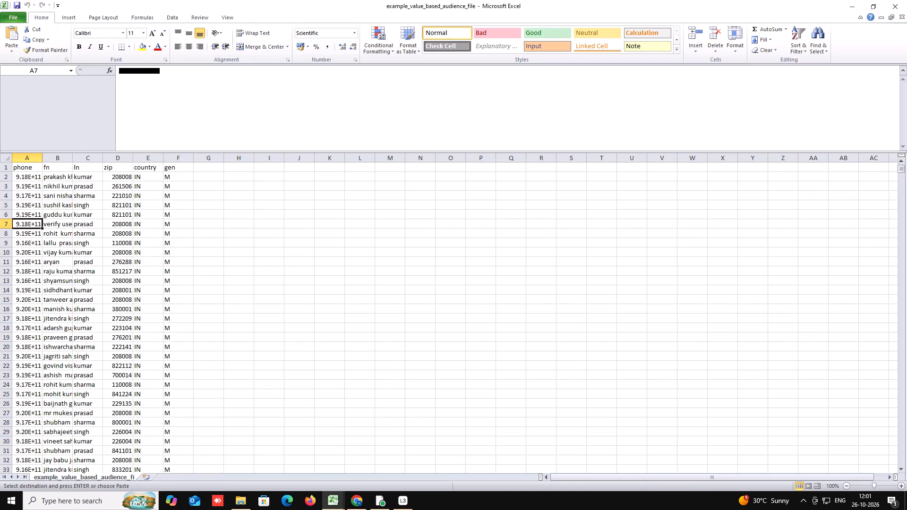
left_click(23, 177)
left_click(26, 167)
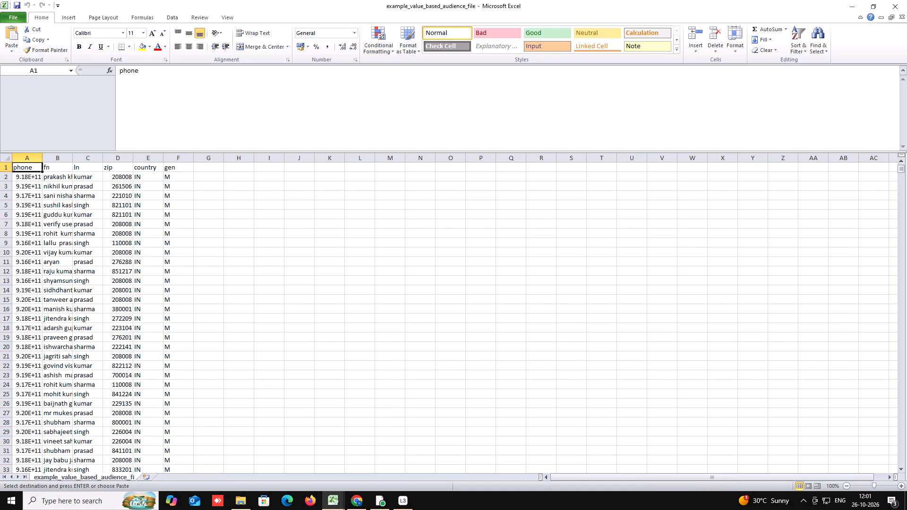
key("ctrl+v")
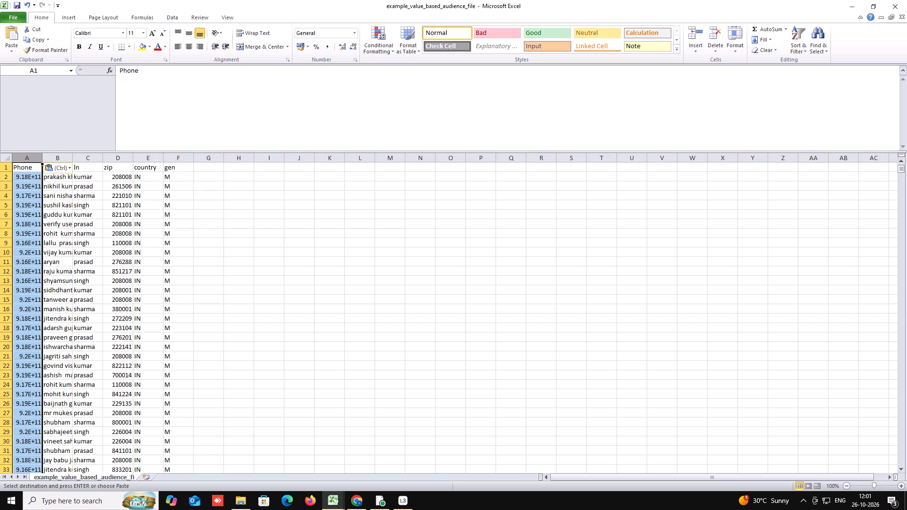
left_click(34, 221)
Change the pasted column's header in cell A1 to lowercase "phone".
double_click(16, 165)
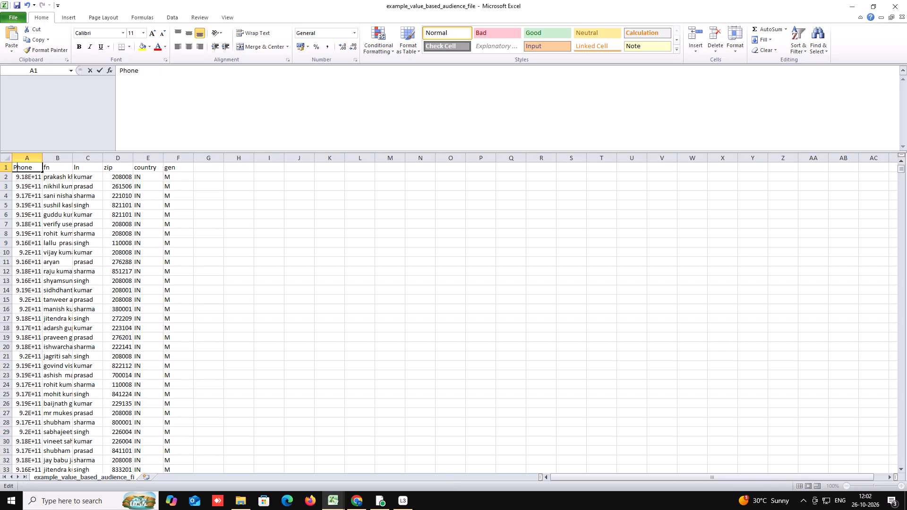
key("BackSpace")
key("p")
left_click(52, 241)
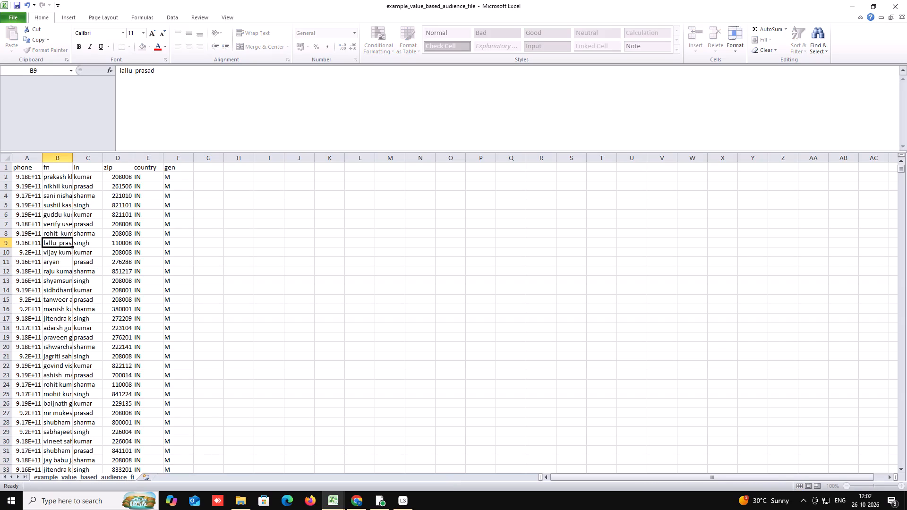
Format the entire phone column as Number with 0 decimal places and red, unsigned negative numbers, and spot-check several cells.
left_click(31, 209)
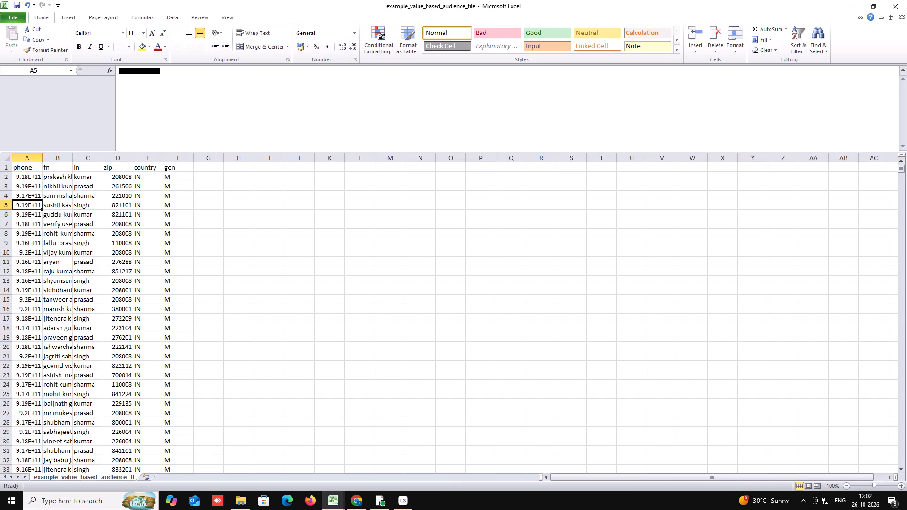
left_click(31, 158)
left_click(353, 31)
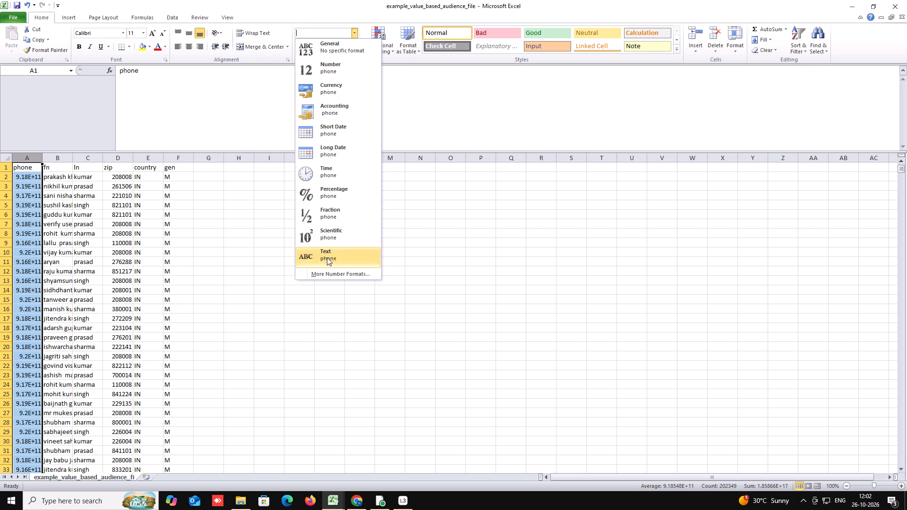
left_click(330, 276)
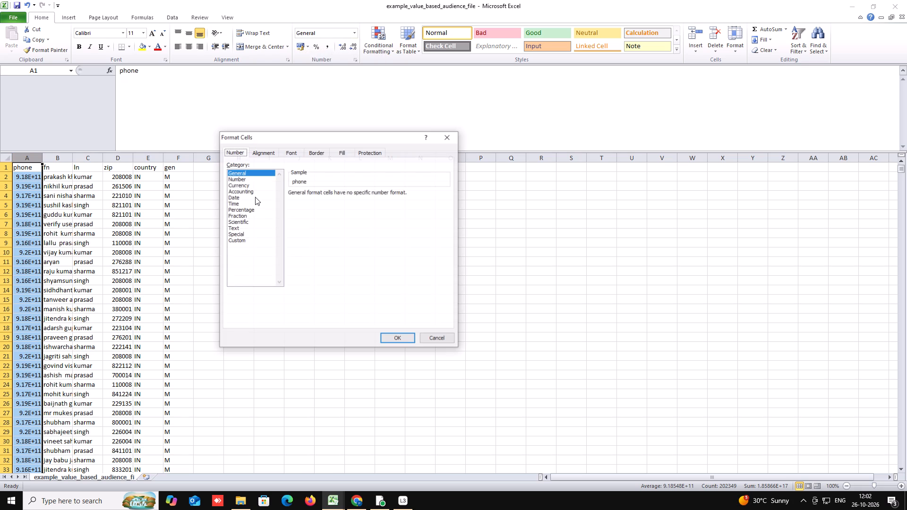
left_click(231, 178)
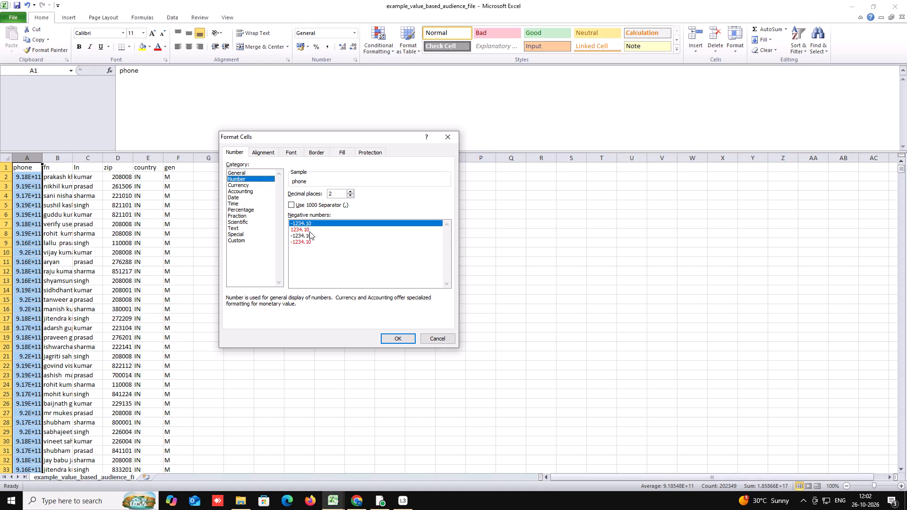
left_click(309, 231)
left_click(338, 193)
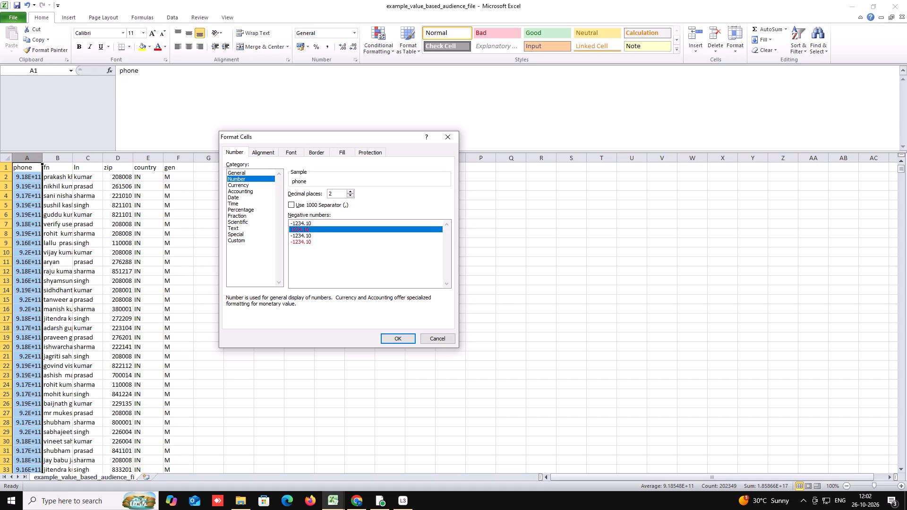
key("BackSpace")
key("0")
left_click(397, 338)
left_click(28, 198)
left_click(34, 247)
left_click(33, 291)
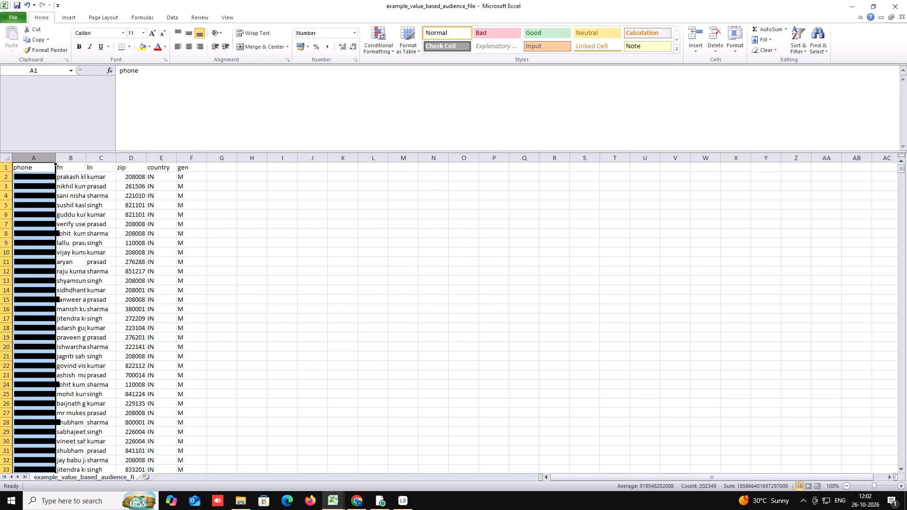
left_click(45, 218)
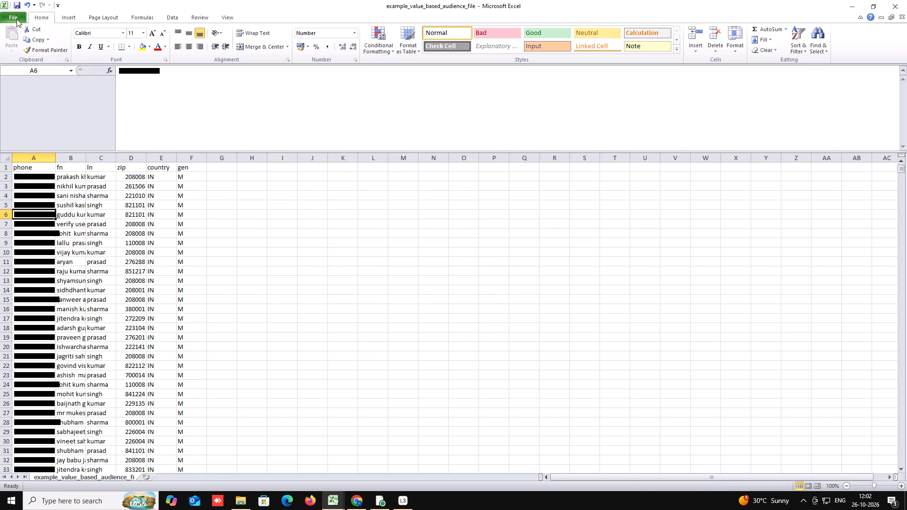
Save example_value_based_audience_file, keeping the CSV (Comma delimited) format.
left_click(16, 15)
left_click(21, 27)
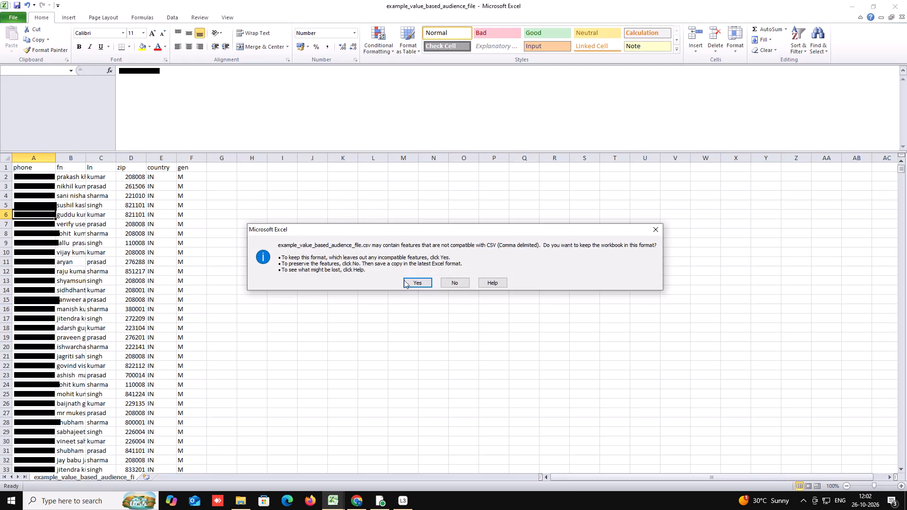
left_click(419, 283)
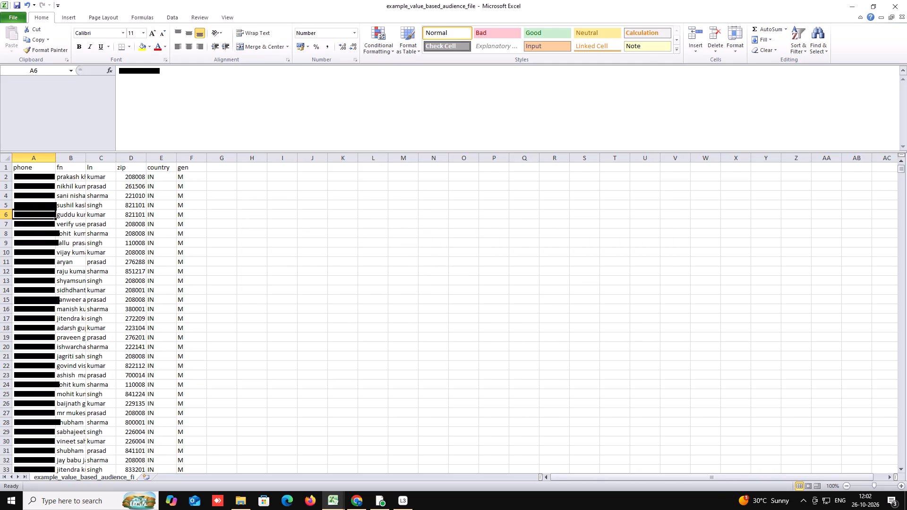
Spot-check the saved phone numbers and close example_value_based_audience_file without saving again.
left_click(26, 188)
left_click(43, 247)
left_click(906, 0)
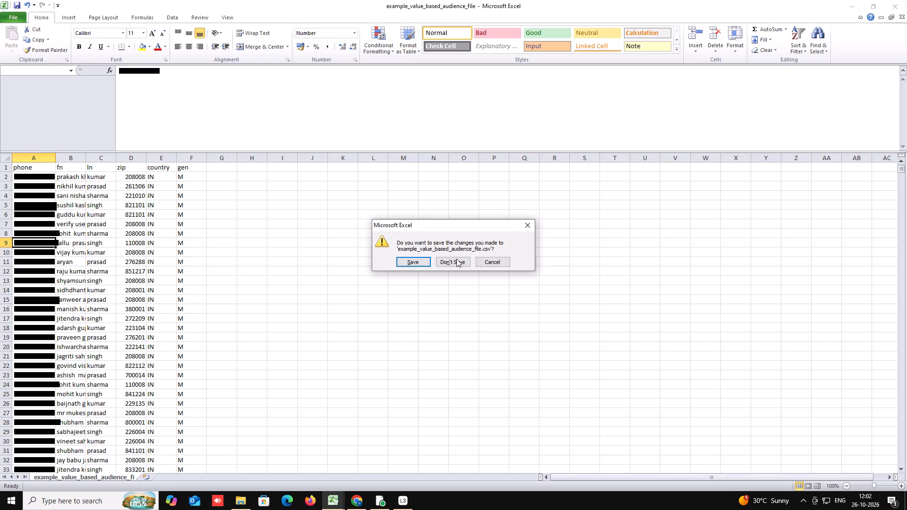
left_click(456, 259)
Reopen example_value_based_audience_file from the Downloads folder and examine the phone numbers in column A down to row 11.
left_click(240, 503)
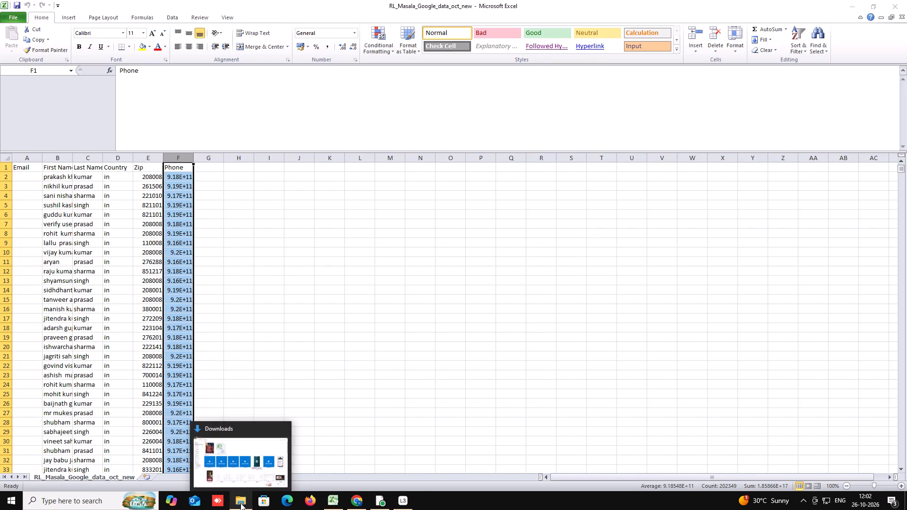
left_click(39, 78)
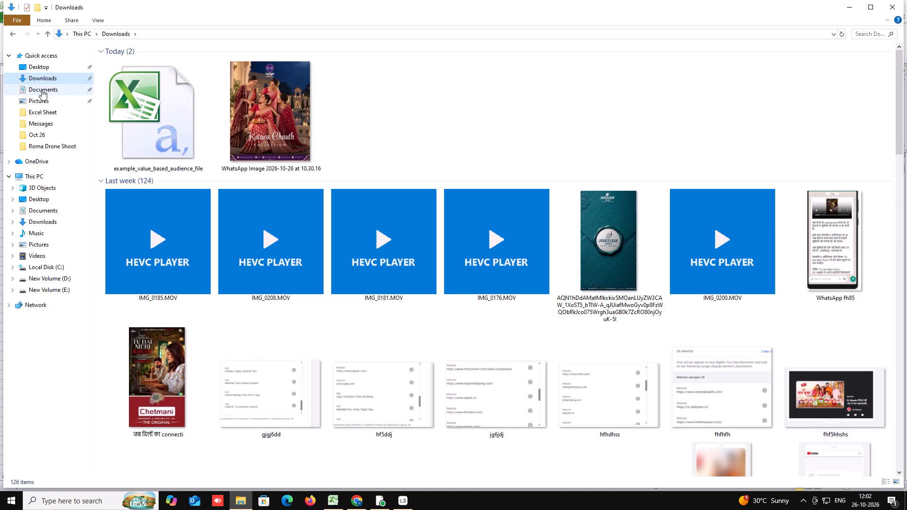
left_click(42, 90)
left_click(43, 75)
double_click(179, 146)
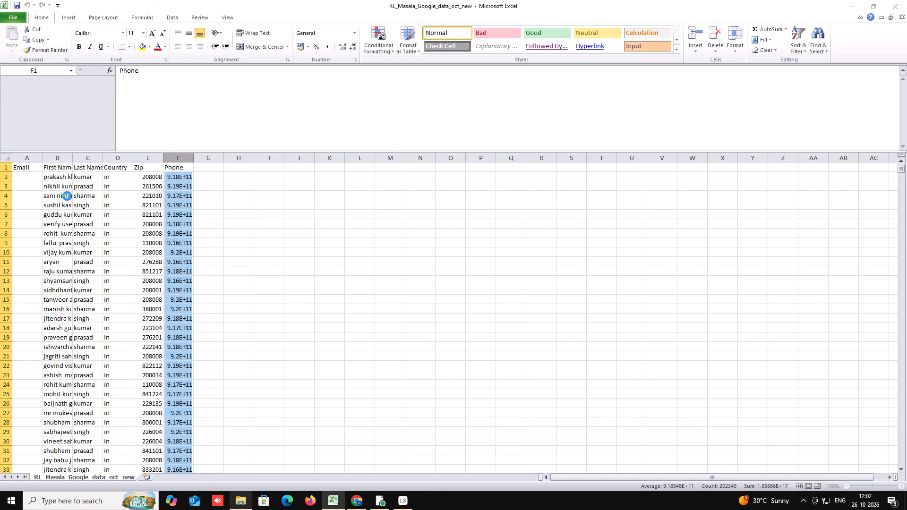
left_click(34, 190)
left_click(33, 201)
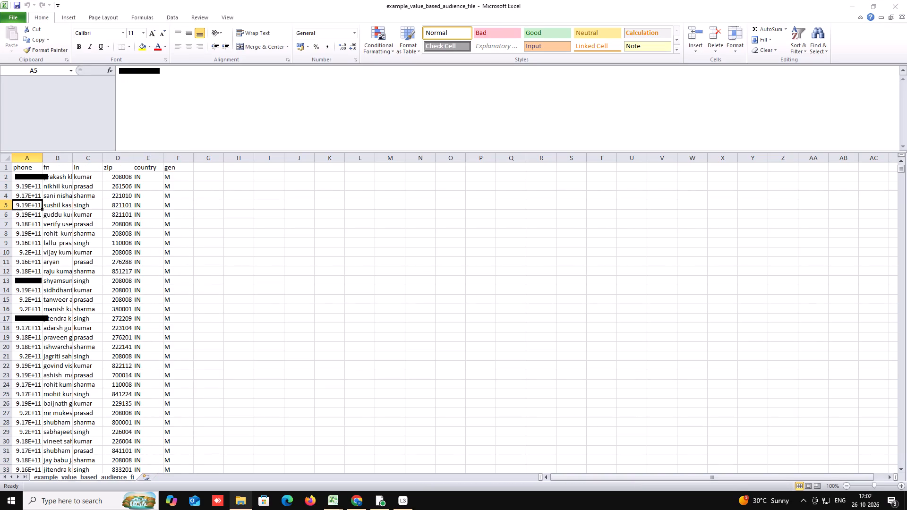
left_click(33, 217)
left_click(33, 235)
left_click(33, 245)
left_click(31, 264)
left_click(31, 264)
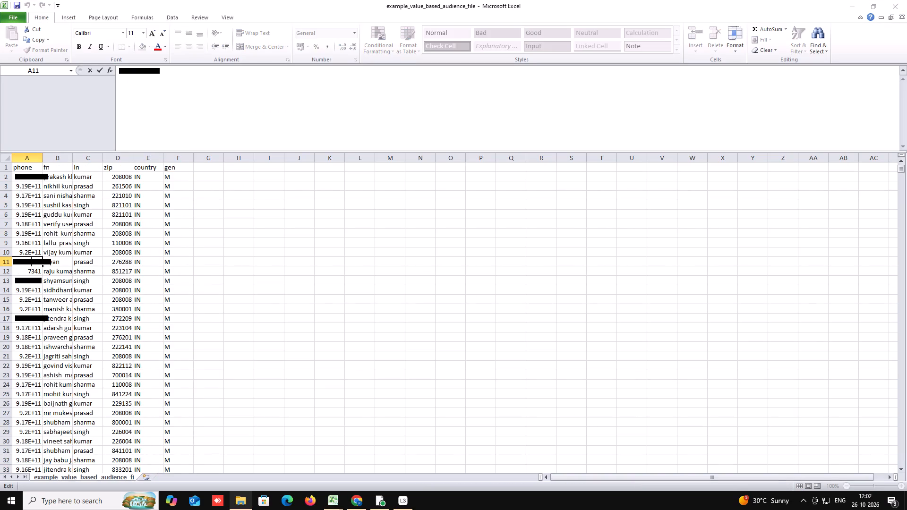
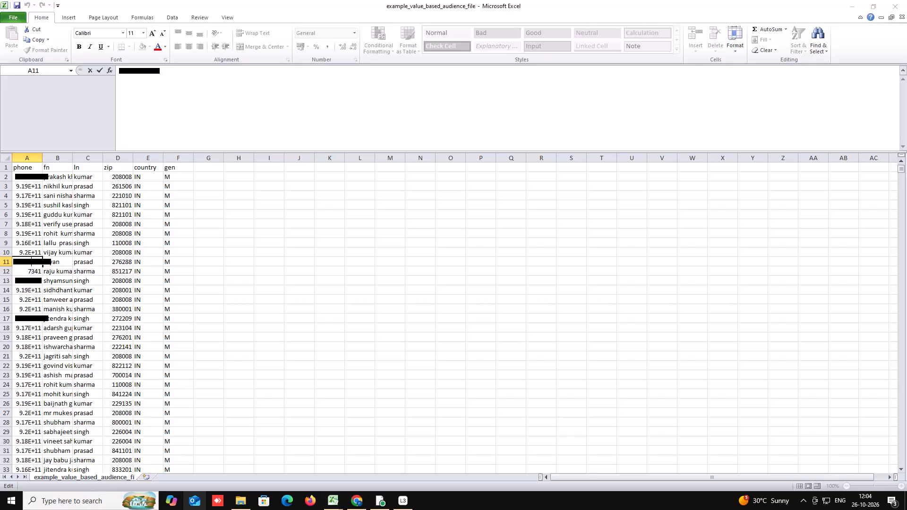
Spot-check several more phone numbers in column A of example_value_based_audience_file, down to row 16.
left_click(17, 231)
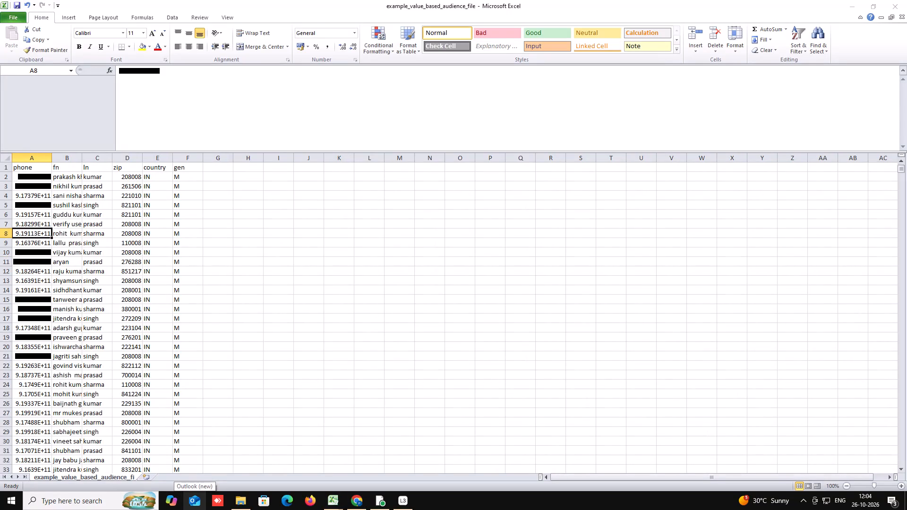
left_click(19, 214)
left_click(26, 212)
left_click(24, 263)
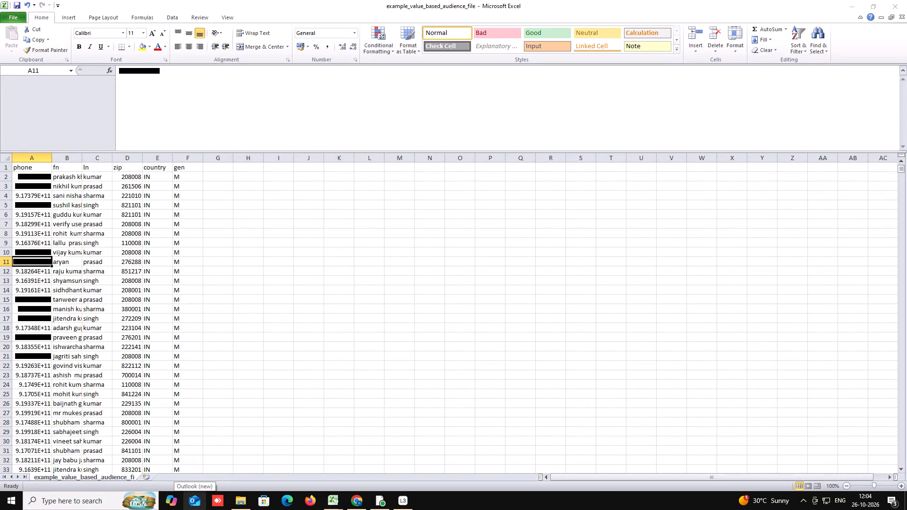
left_click(32, 306)
Close example_value_based_audience_file without saving, and close the RL_Masala_Google_data_oct_new workbook.
left_click(906, 0)
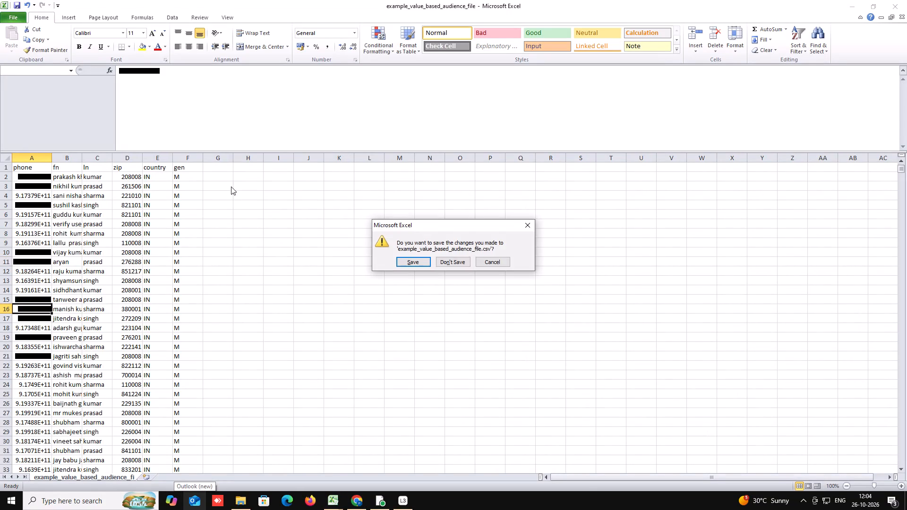
left_click(456, 259)
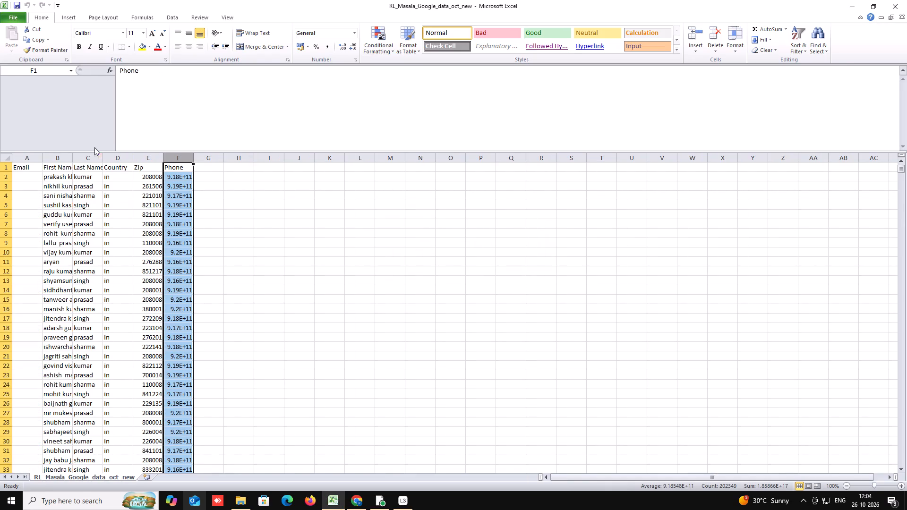
left_click(902, 3)
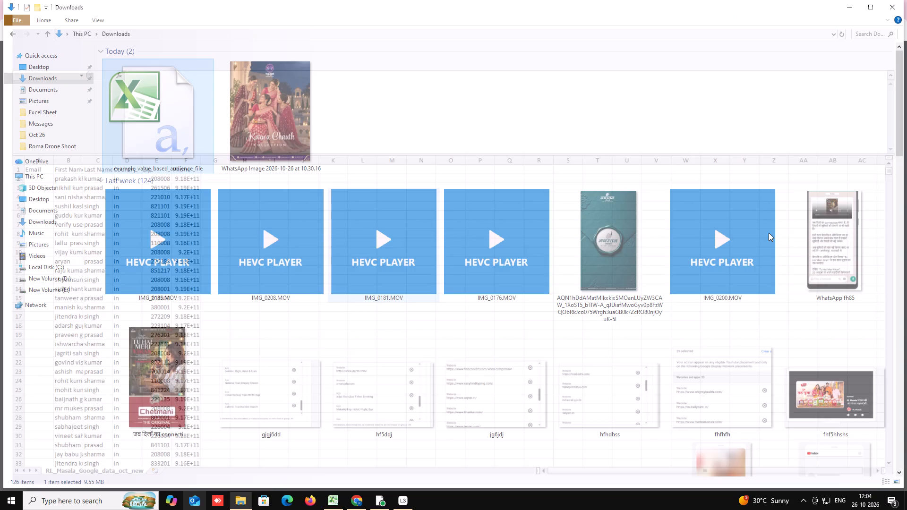
Rename example_value_based_audience_file in the Downloads folder as RL_Masala_Customer_list_oct_26.
left_click(50, 93)
left_click(54, 79)
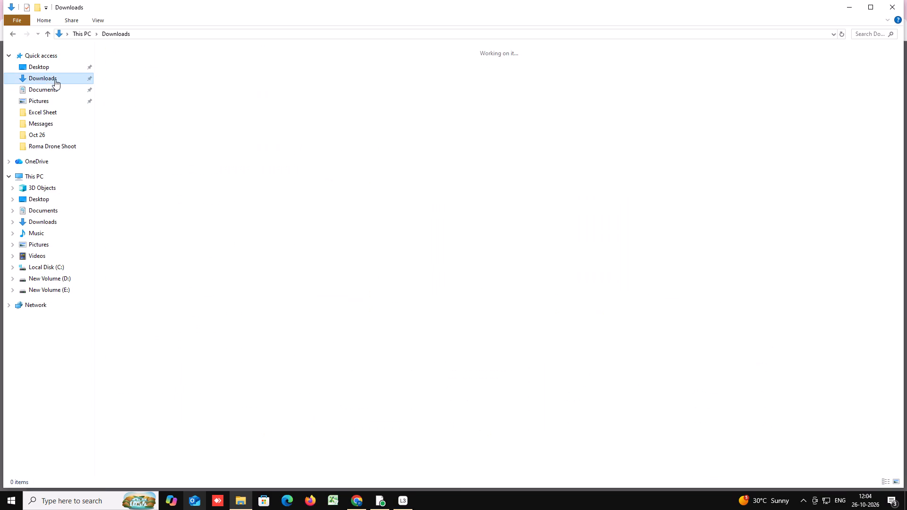
right_click(153, 132)
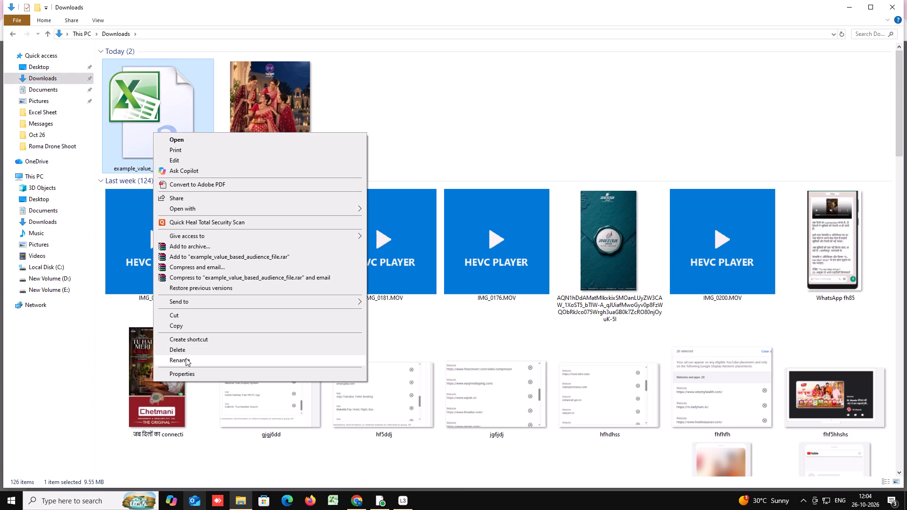
left_click(186, 358)
type("RL")
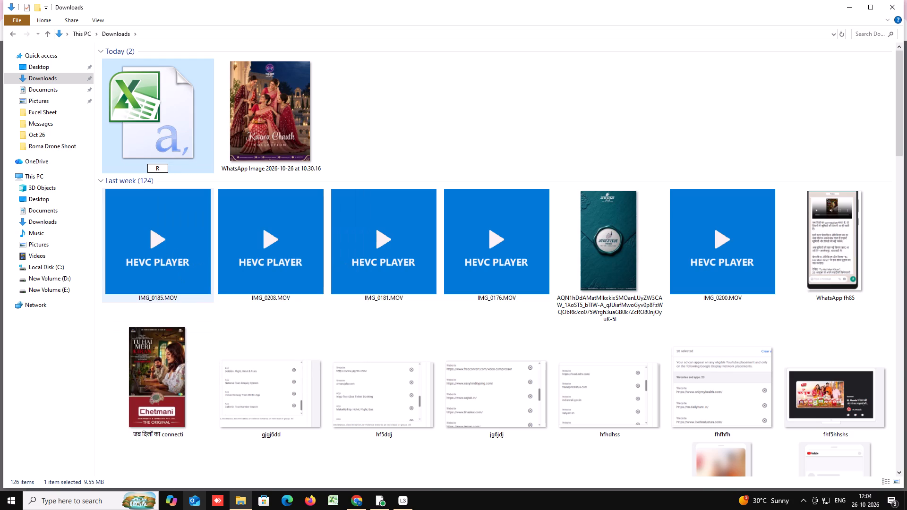
type("_Masala_")
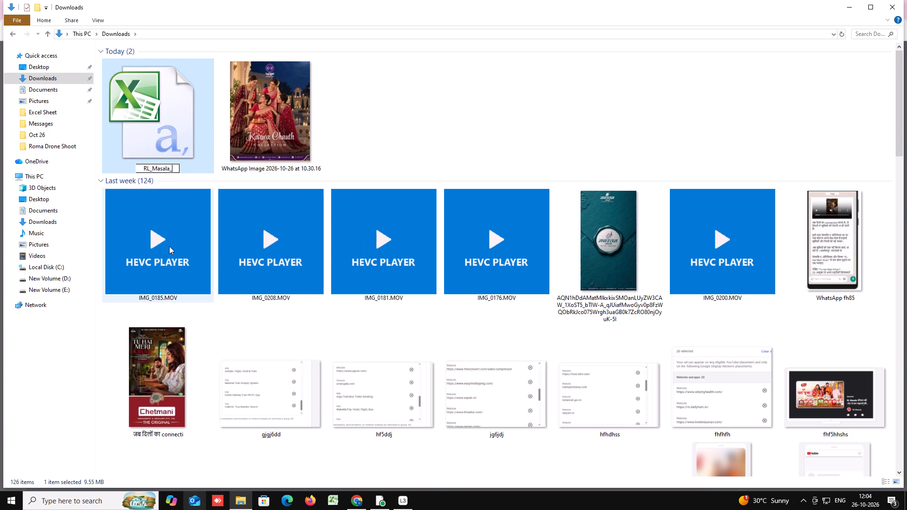
type("Customer")
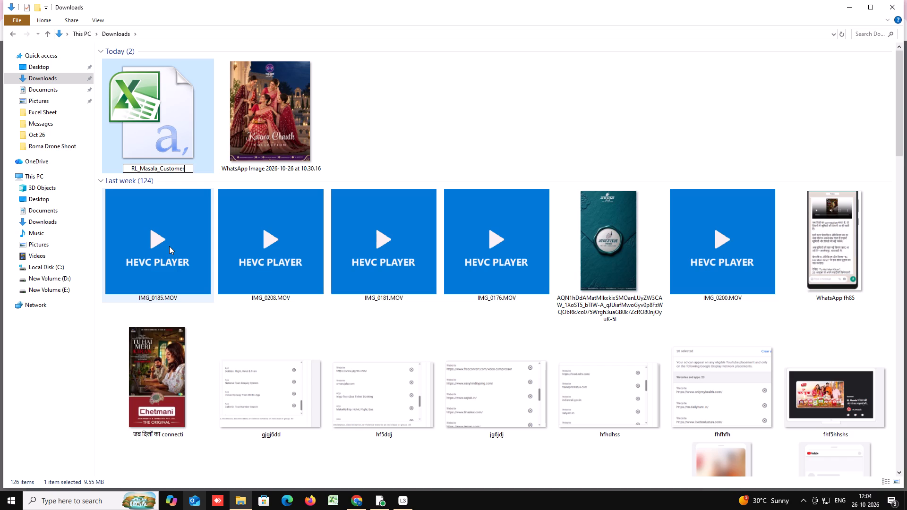
key("shift+underscore")
type("list_oct")
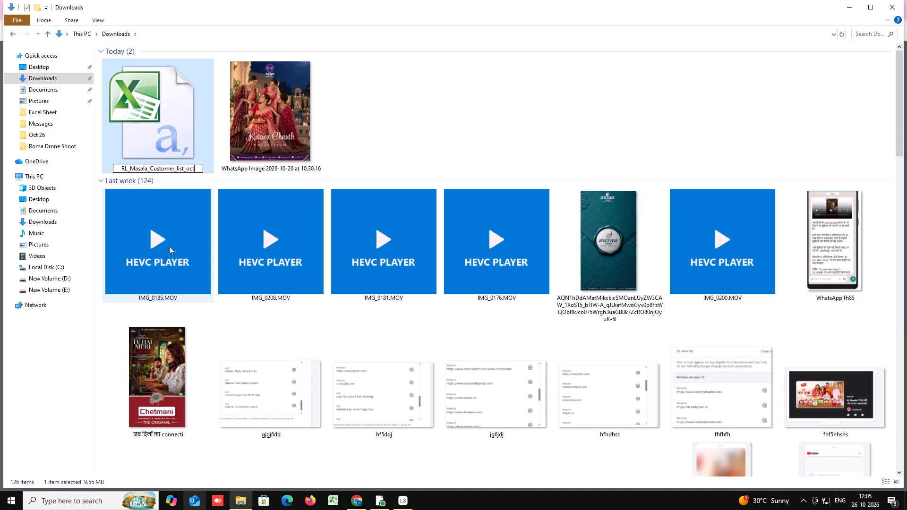
type("_26")
left_click(481, 137)
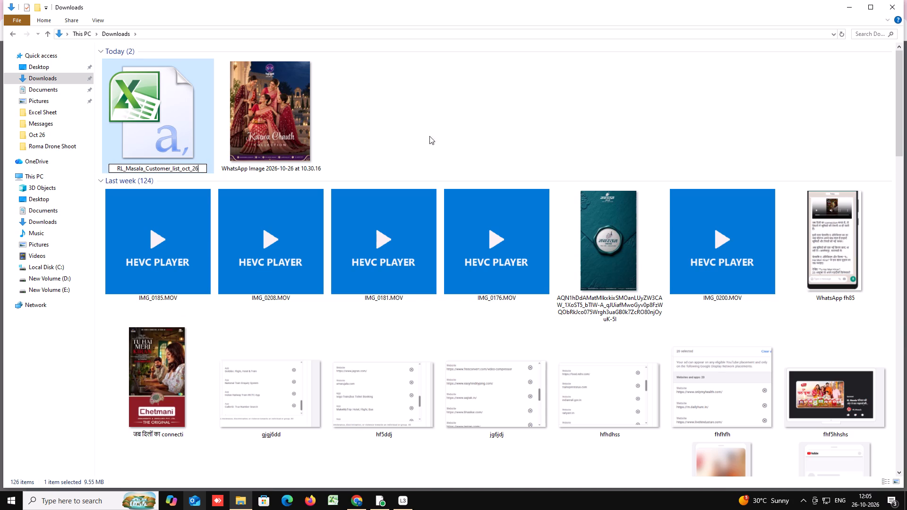
Open RL_Masala_Customer_list_oct_26, check the phone number in row 9, and close the file.
double_click(144, 124)
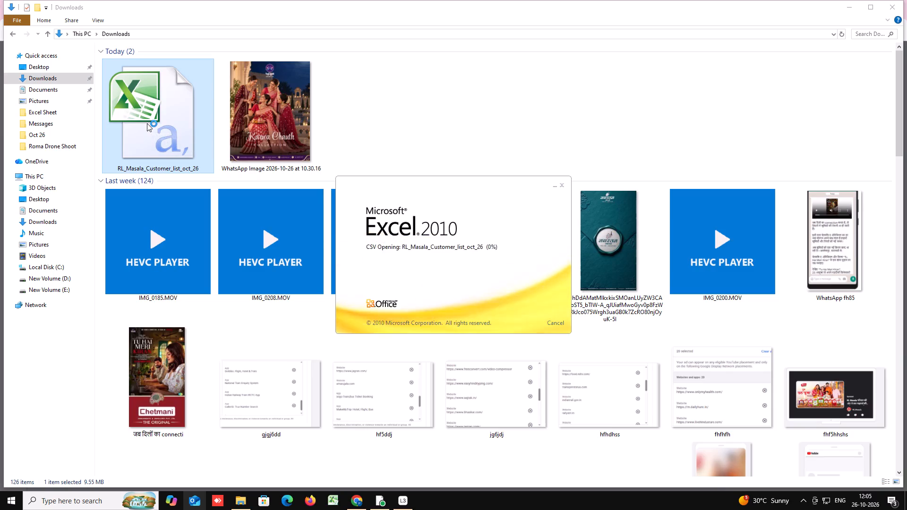
left_click(13, 240)
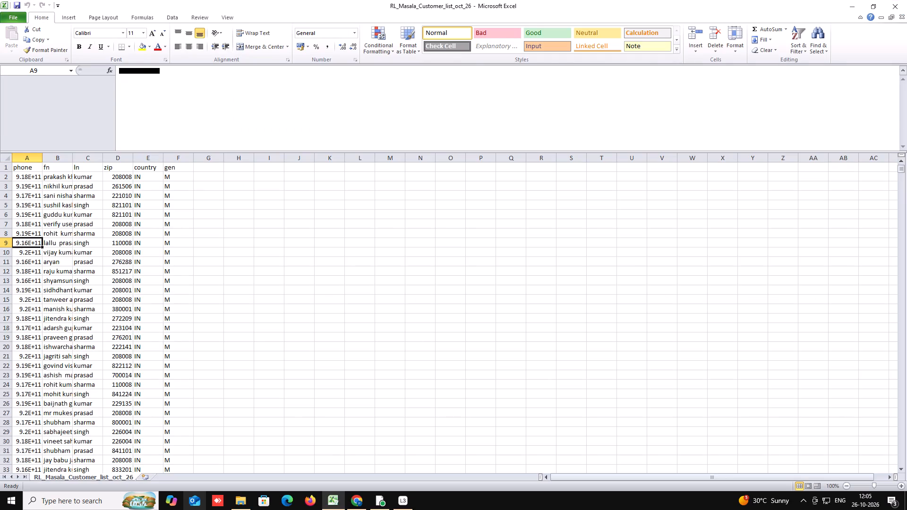
left_click(898, 0)
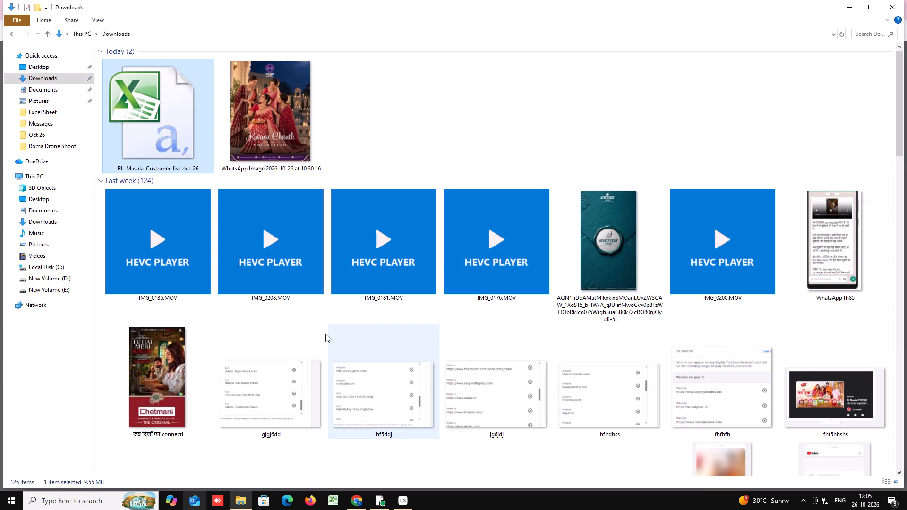
Switch to Ads Manager in Chrome, proceed to Add list, and upload RL_Masala_Customer_list_oct_26.csv as the customer list.
left_click(364, 498)
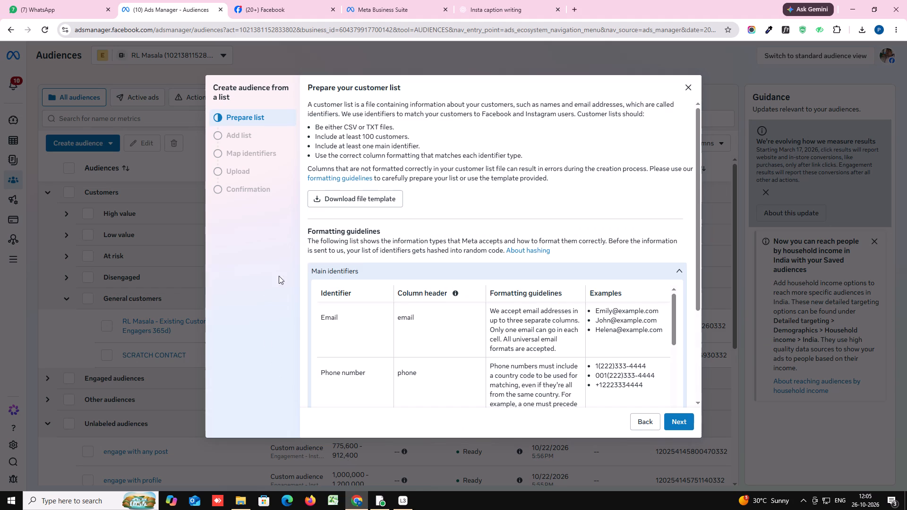
scroll(458, 282, "down", 8)
left_click(687, 420)
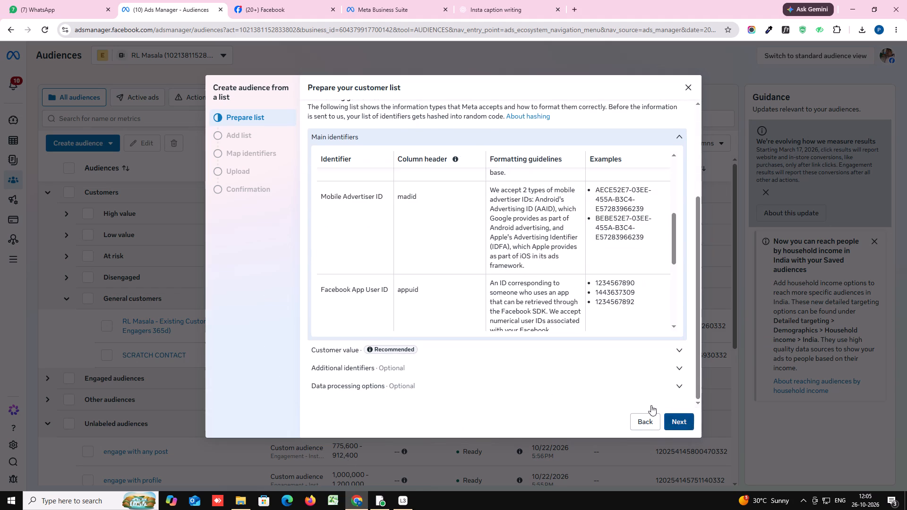
left_click(494, 360)
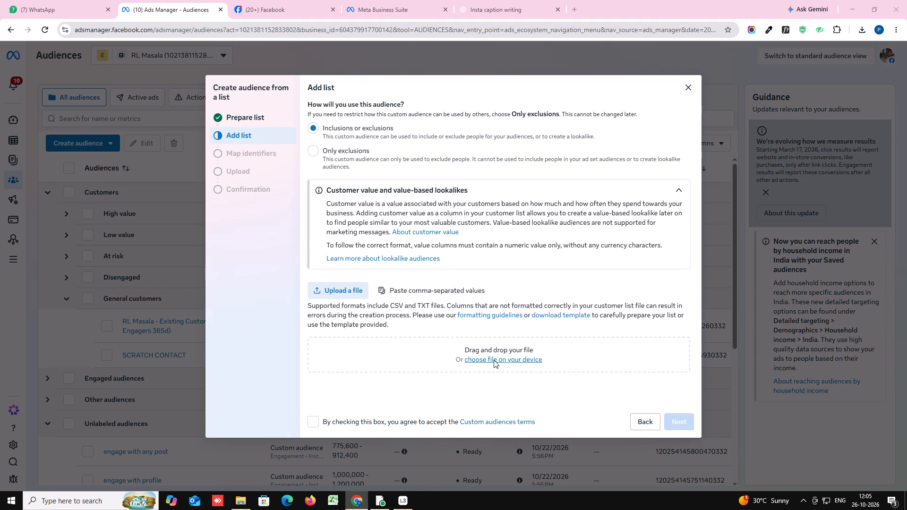
double_click(161, 146)
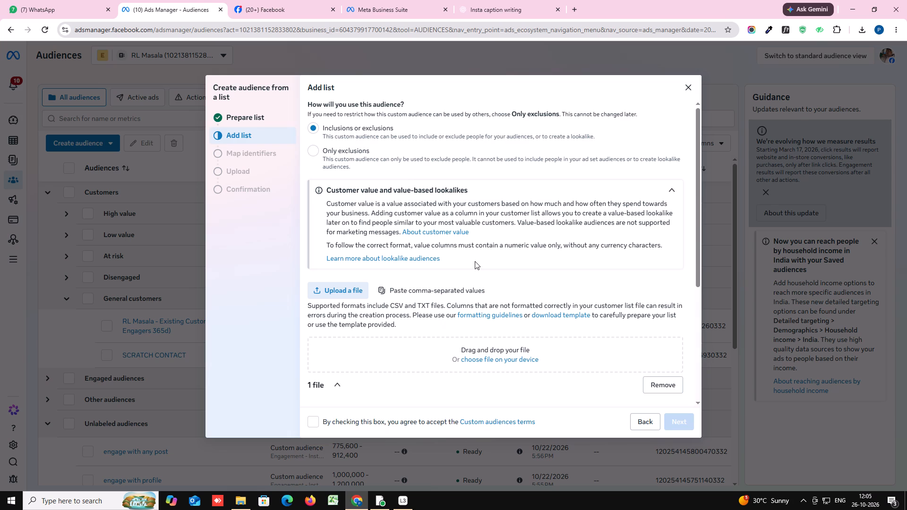
Accept the Custom audiences terms, label the audience as High value under Customers, and continue to Map identifiers.
left_click(311, 419)
scroll(418, 326, "down", 1)
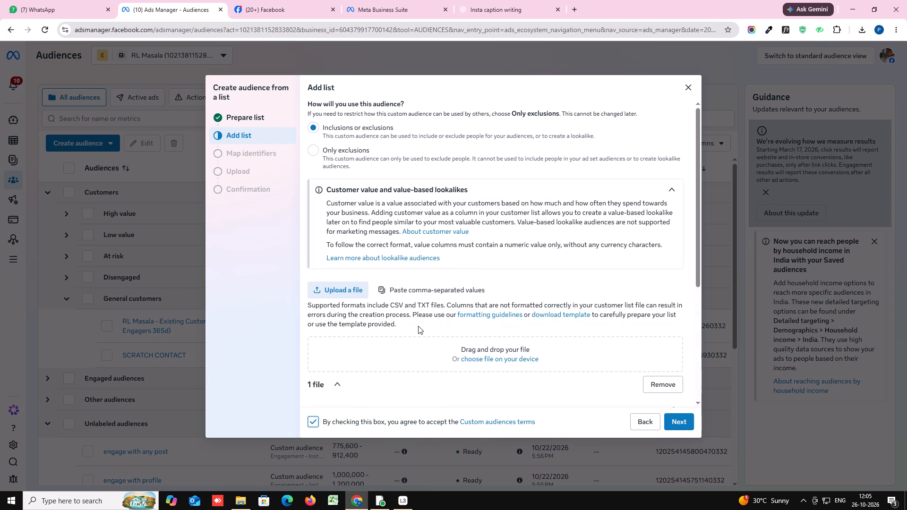
scroll(418, 326, "down", 4)
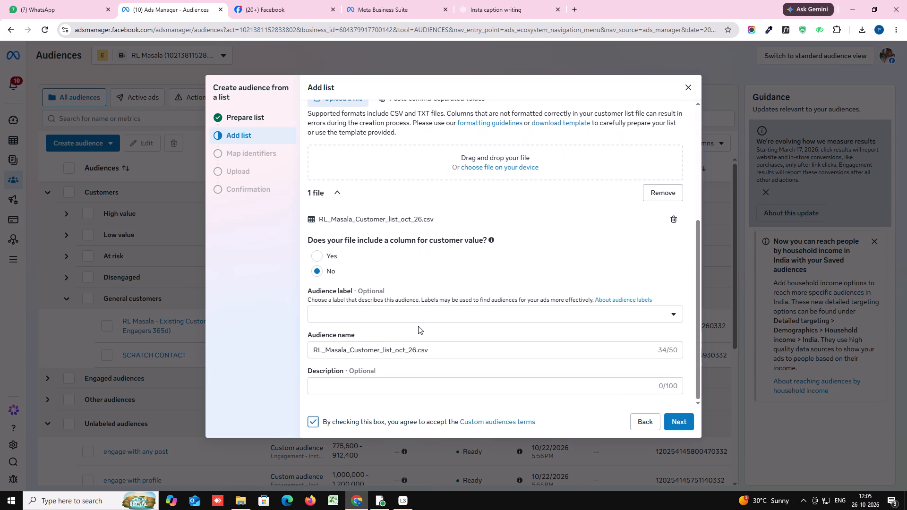
left_click(393, 311)
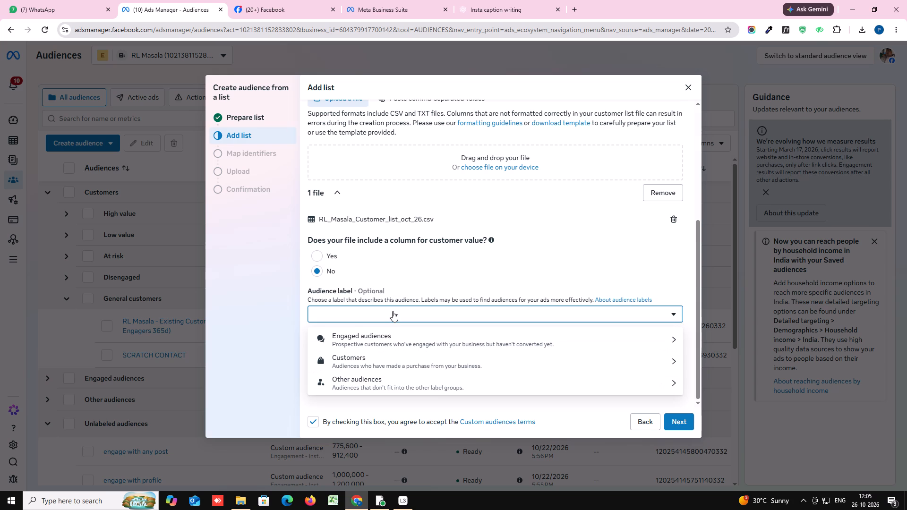
left_click(376, 365)
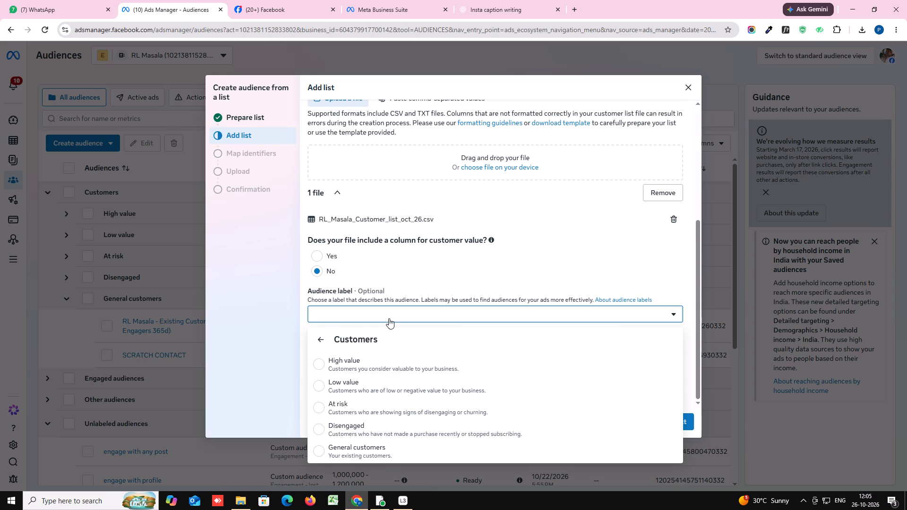
left_click(321, 361)
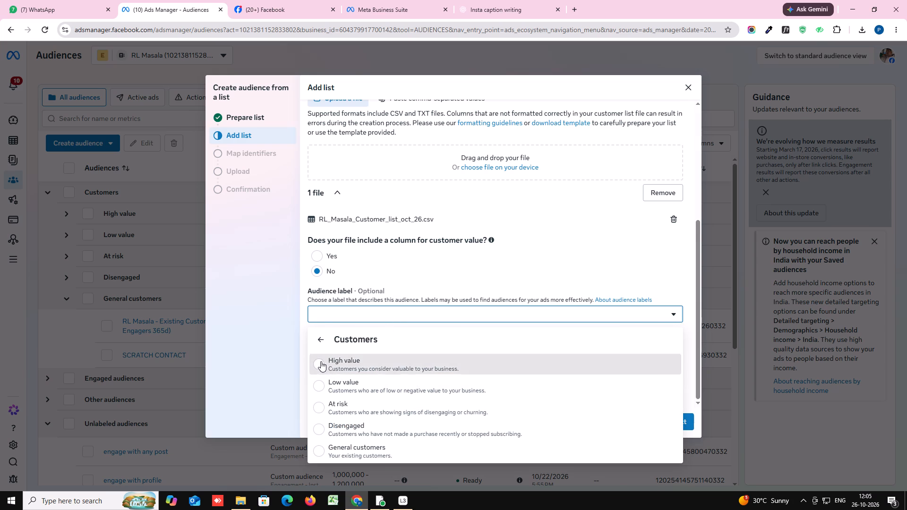
scroll(349, 379, "down", 1)
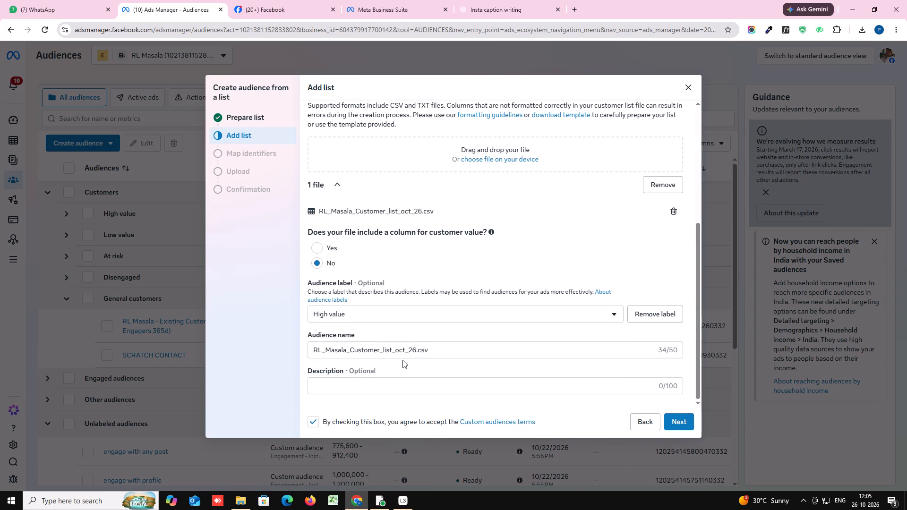
scroll(393, 357, "down", 2)
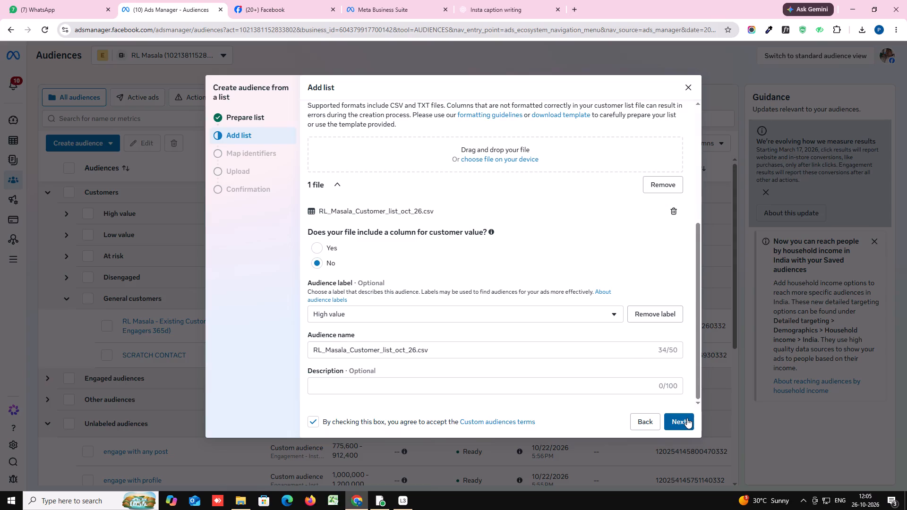
left_click(687, 418)
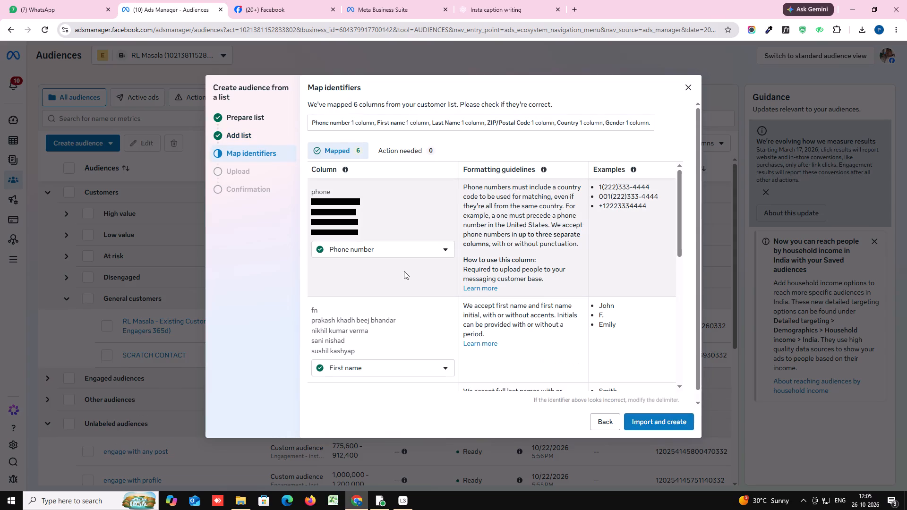
Review the column mappings from phone through gender, and import the list to create the audience.
scroll(405, 271, "down", 2)
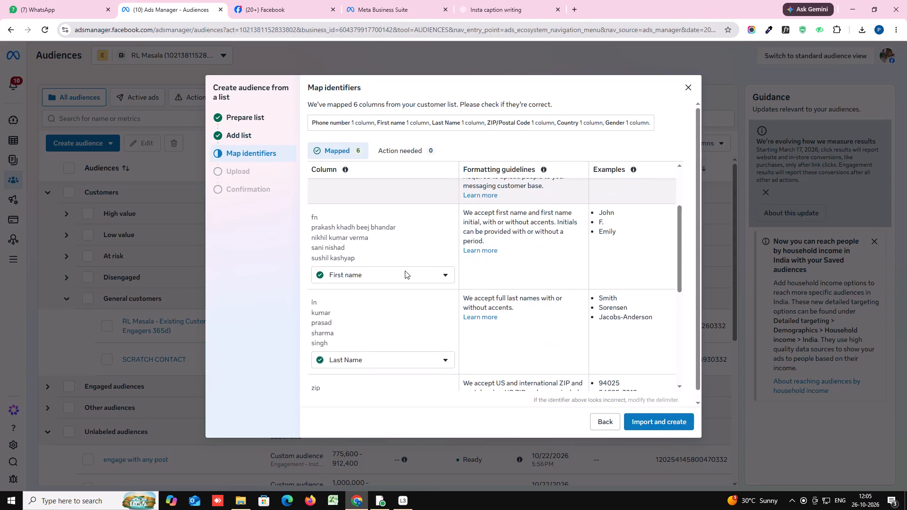
scroll(405, 271, "down", 6)
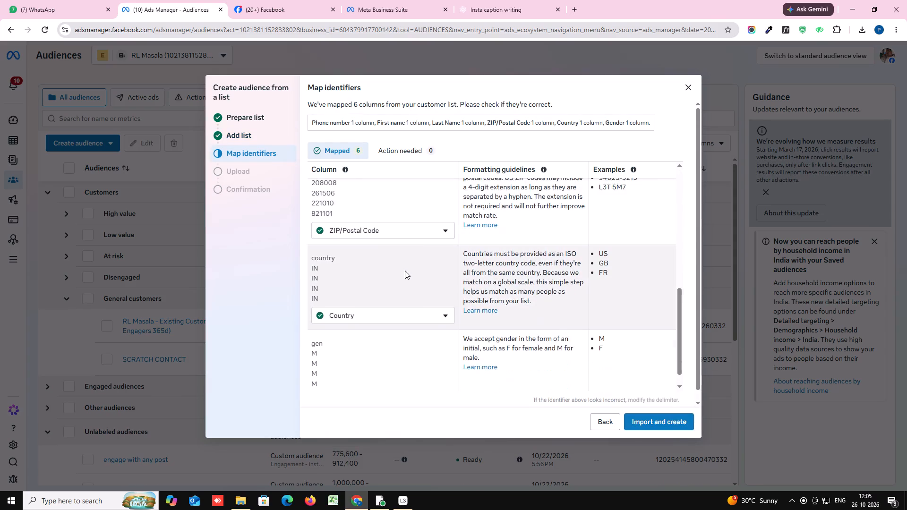
scroll(405, 271, "down", 2)
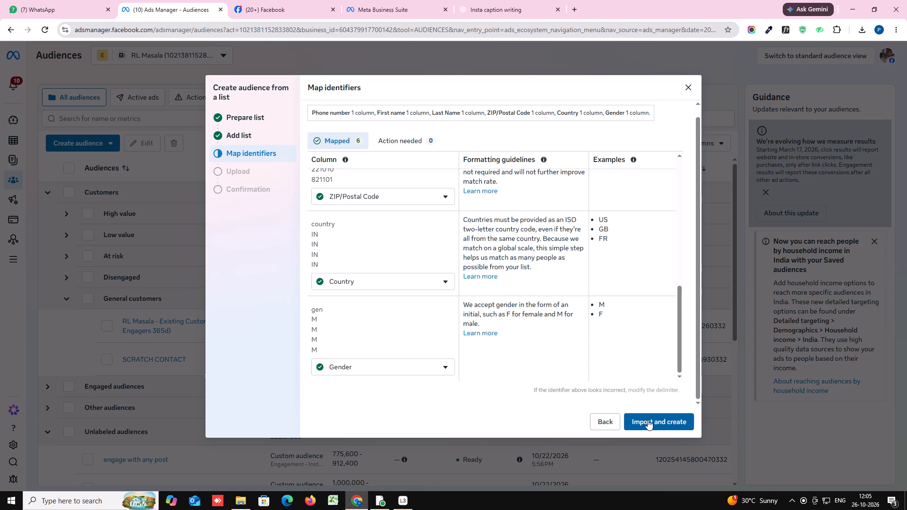
left_click(648, 420)
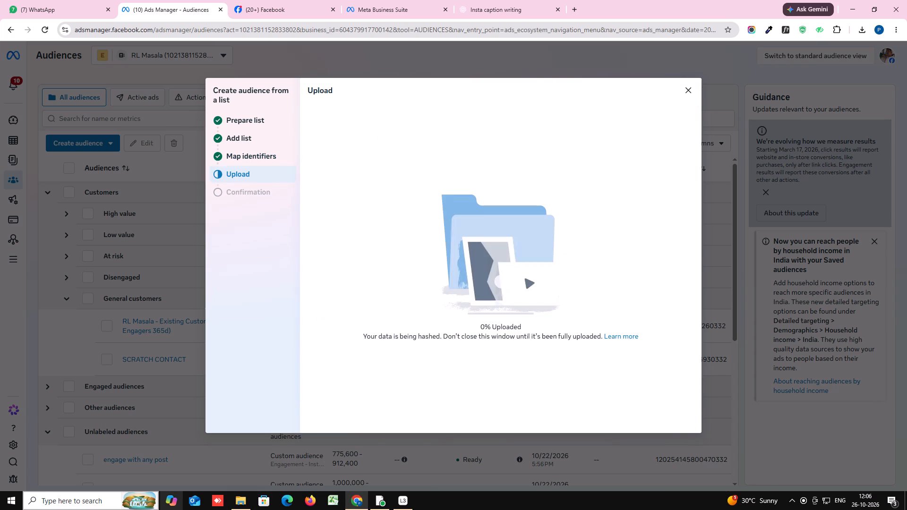
Open Snipping Tool while the customer list uploads.
left_click(92, 497)
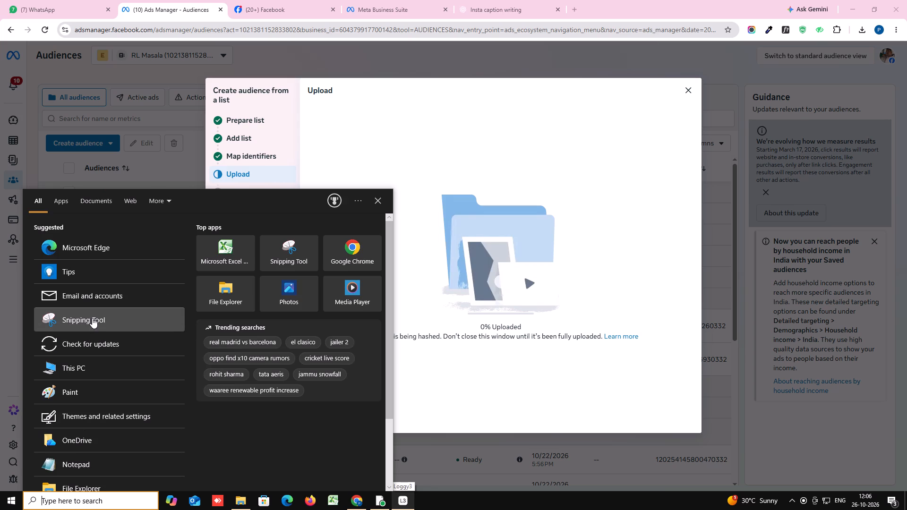
left_click(92, 318)
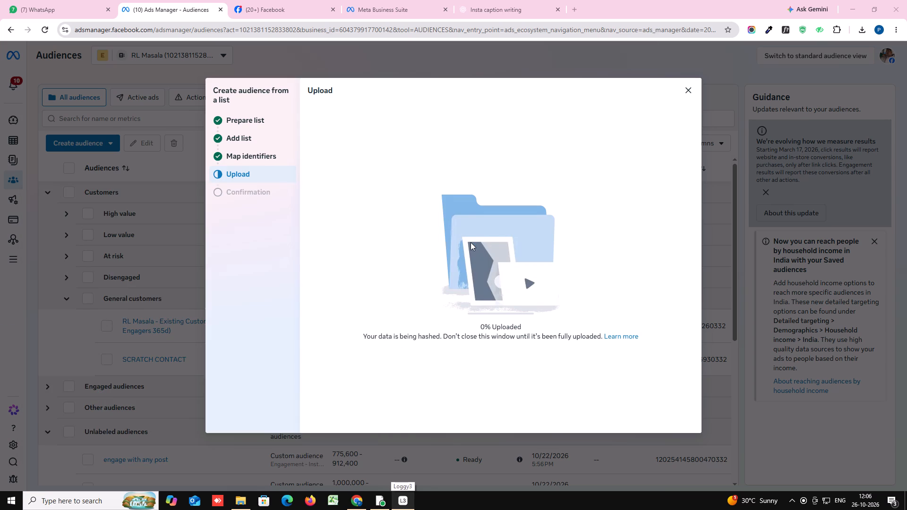
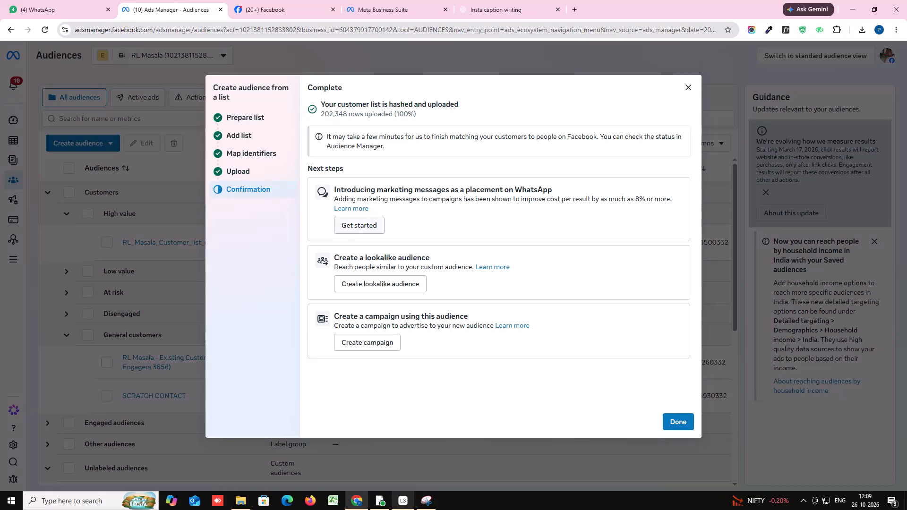
Create a single 1% lookalike audience from the uploaded RL_Masala_Customer_list_oct_26.csv customer list.
left_click(365, 286)
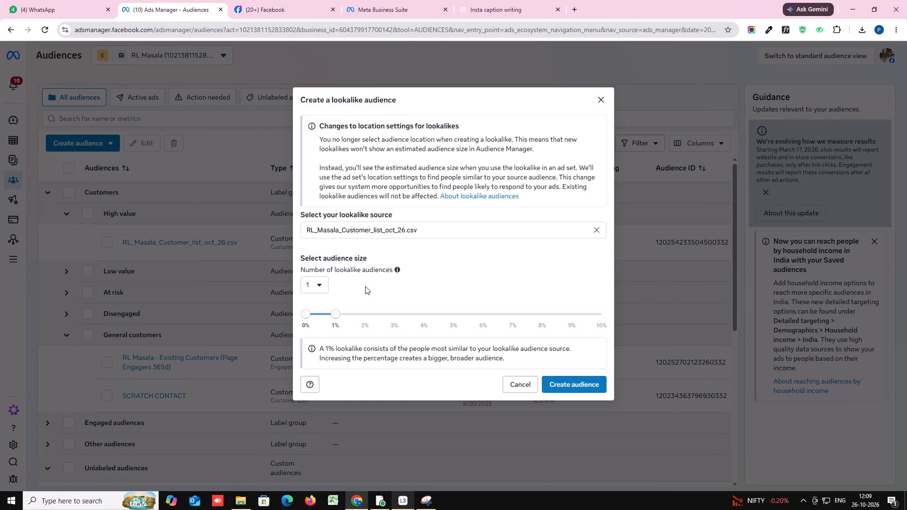
left_click(561, 383)
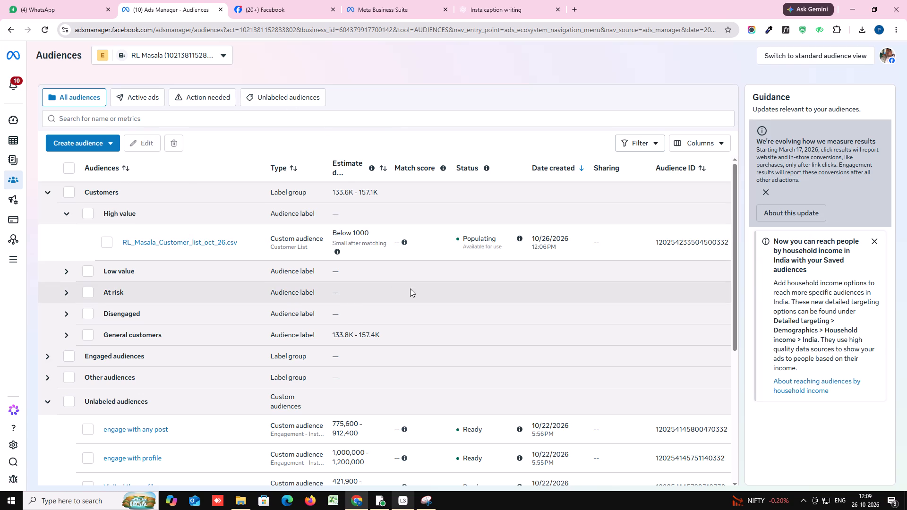
Start a new lookalike audience and find and select RL_Masala_Customer_list_oct_26.csv among the other sources as its source.
scroll(391, 264, "down", 6)
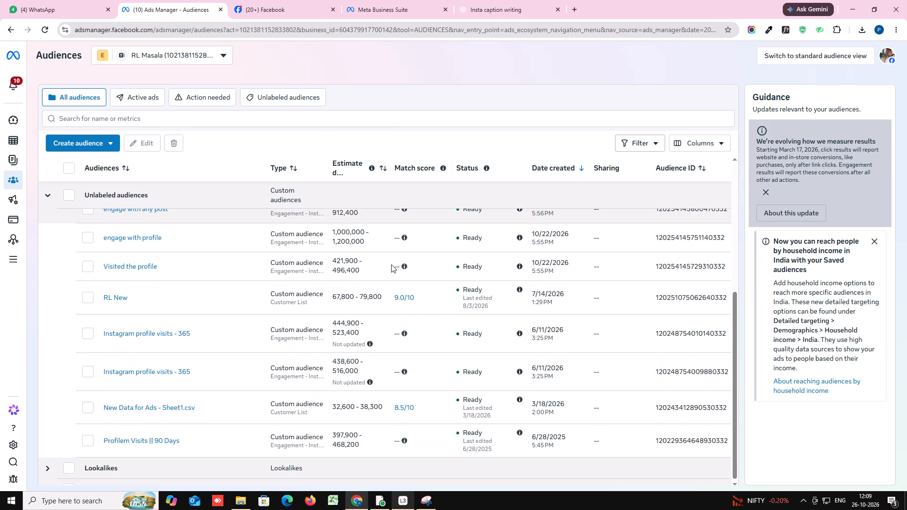
scroll(390, 262, "up", 6)
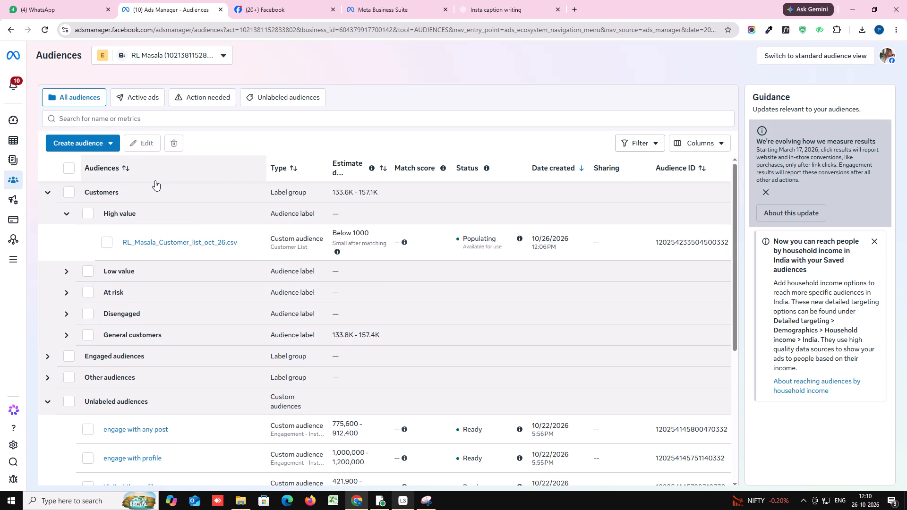
left_click(97, 142)
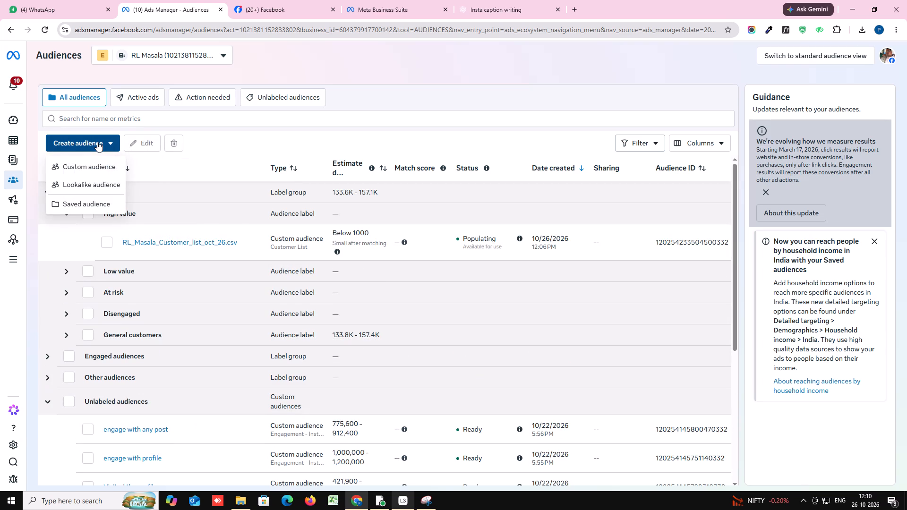
left_click(90, 189)
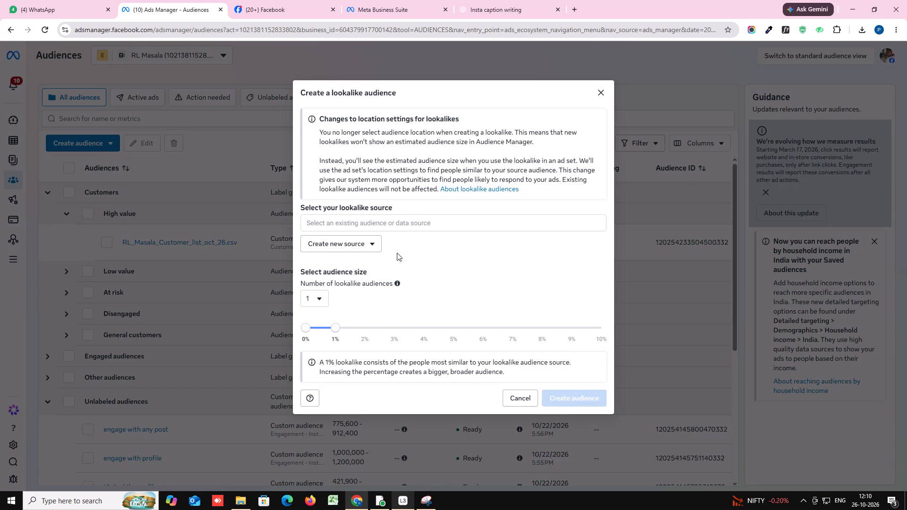
left_click(341, 229)
left_click(343, 225)
left_click(390, 224)
type("rl")
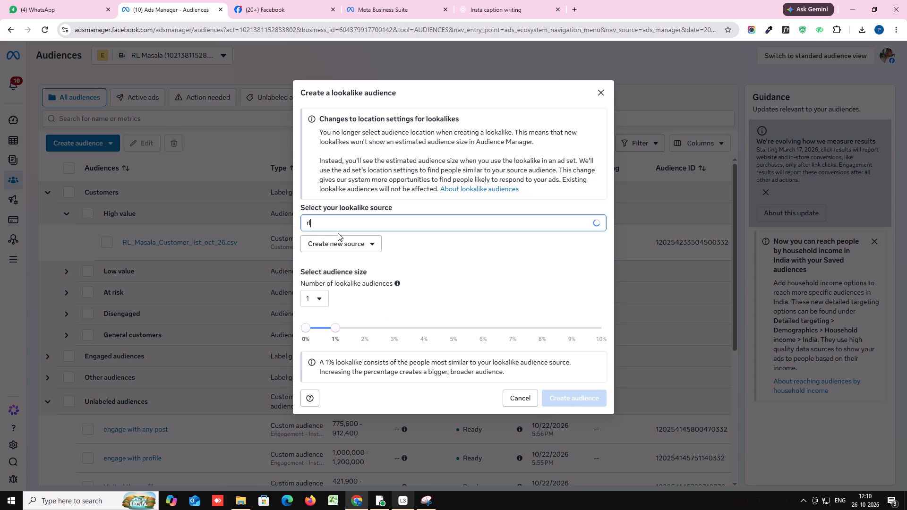
key("space")
type("m")
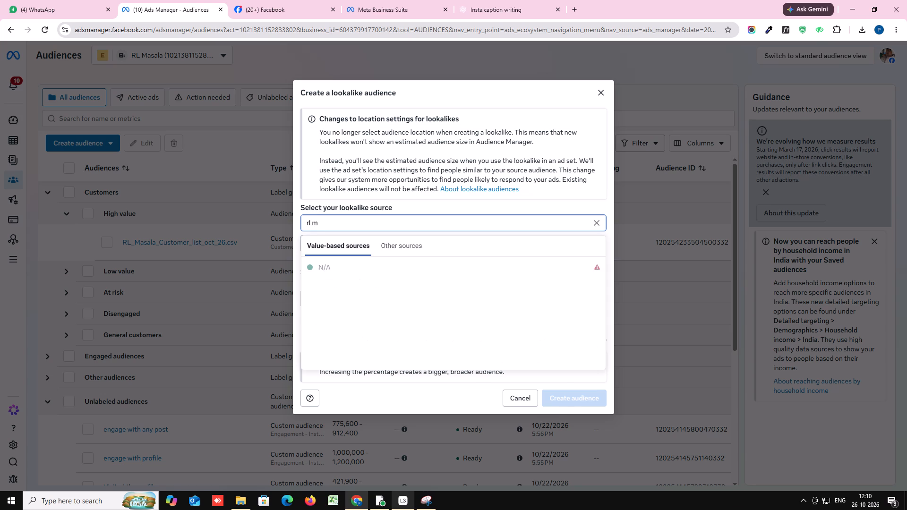
type("asa")
key("l")
left_click(410, 249)
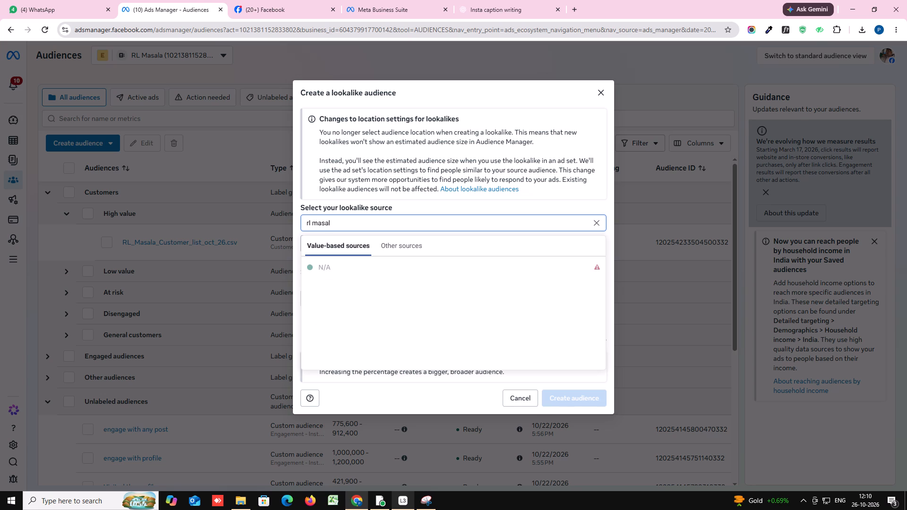
left_click(408, 246)
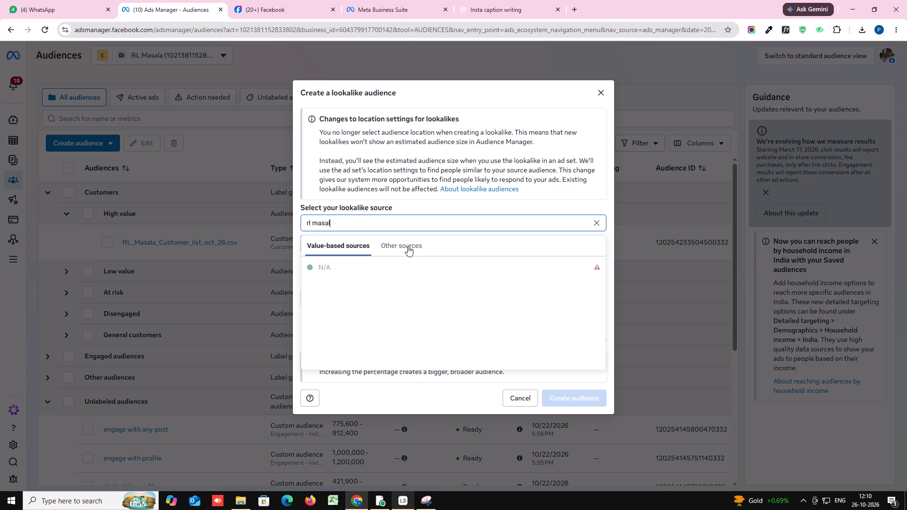
left_click(408, 246)
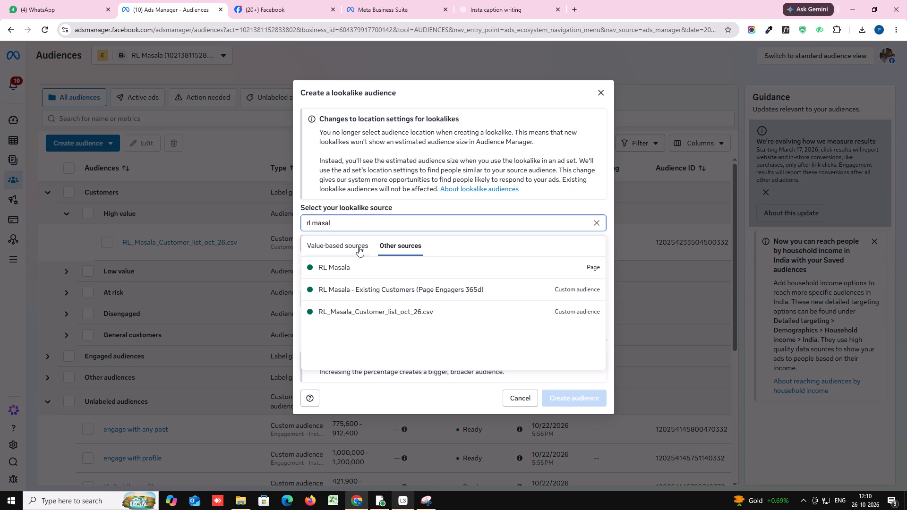
left_click(419, 308)
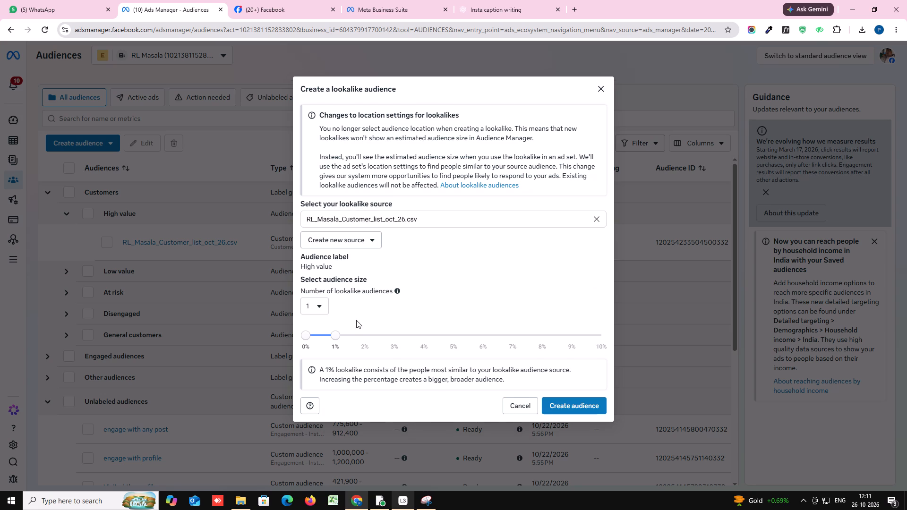
Extend the lookalike audience size range to 0–2%.
left_click_drag(334, 335, 360, 340)
left_click_drag(360, 340, 360, 340)
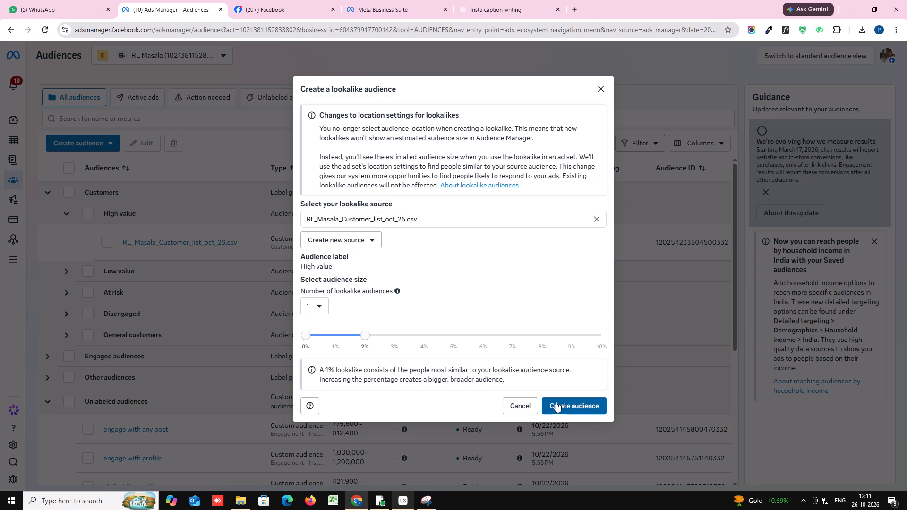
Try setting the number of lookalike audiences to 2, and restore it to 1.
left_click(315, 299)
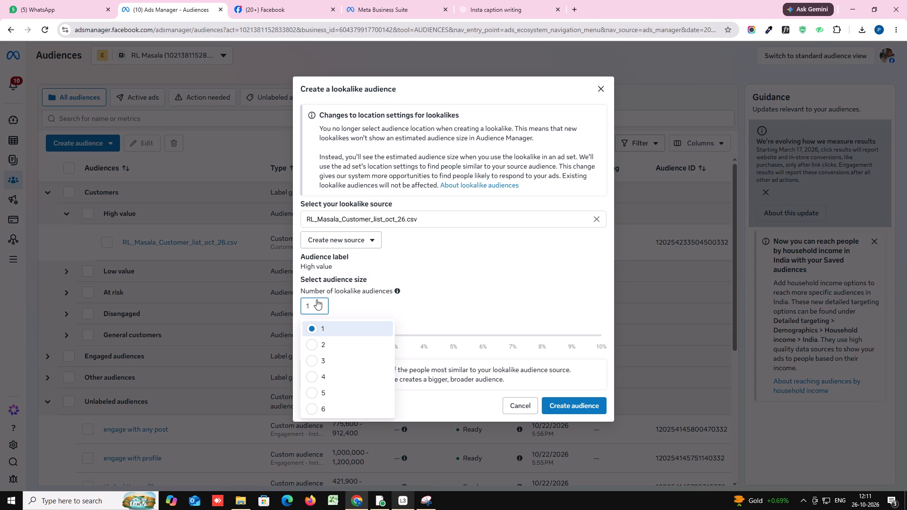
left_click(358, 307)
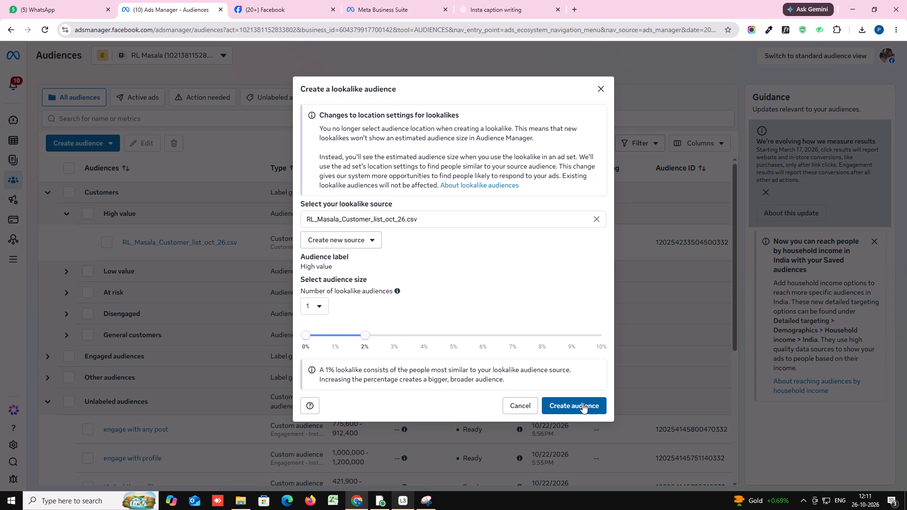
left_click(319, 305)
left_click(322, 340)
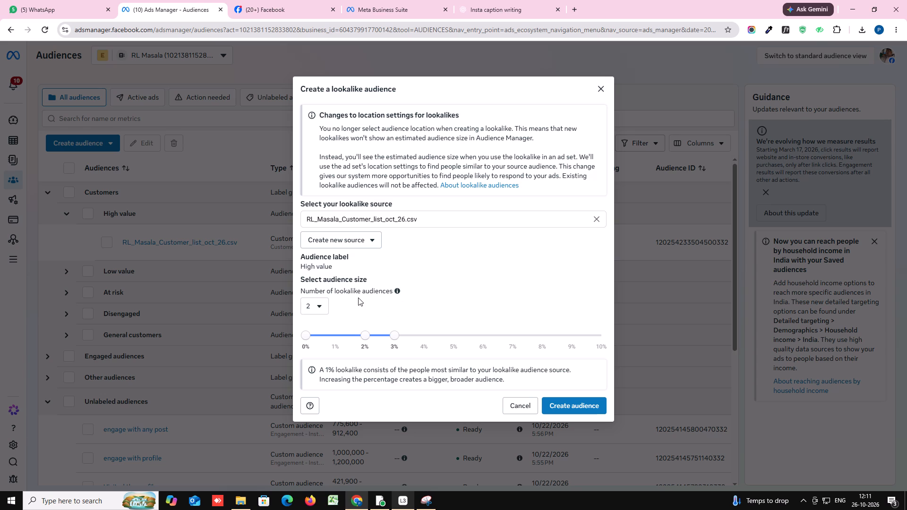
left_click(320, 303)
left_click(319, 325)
left_click(430, 503)
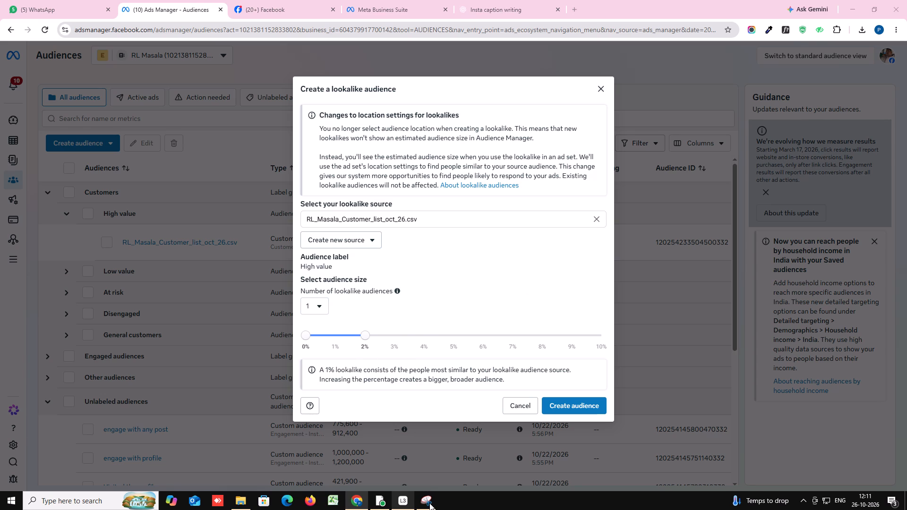
left_click(18, 31)
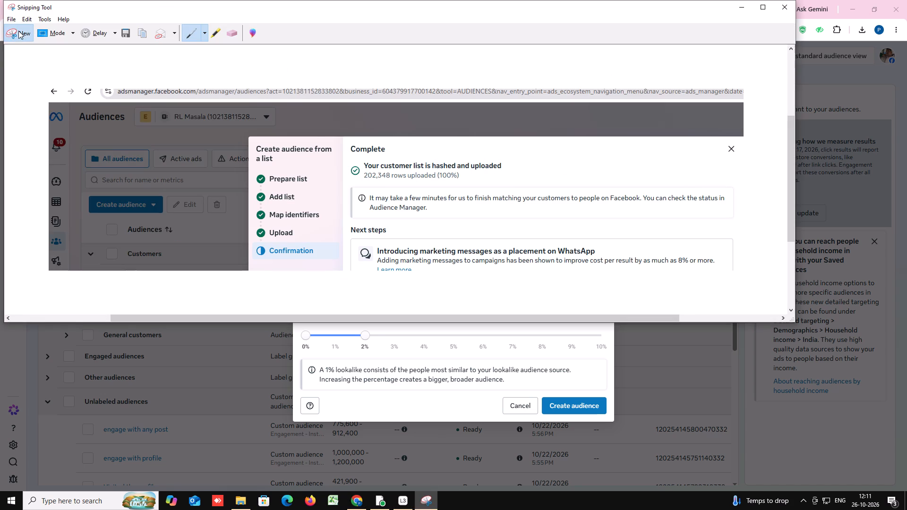
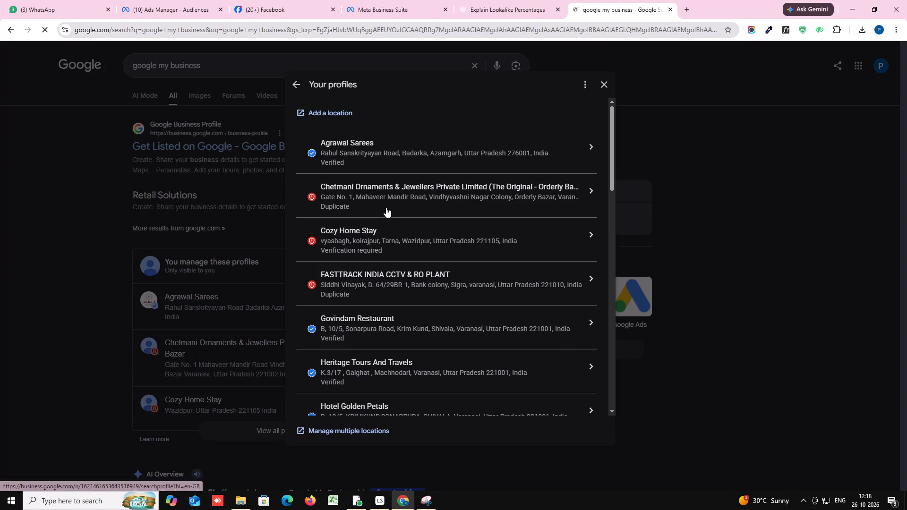
scroll(397, 281, "down", 11)
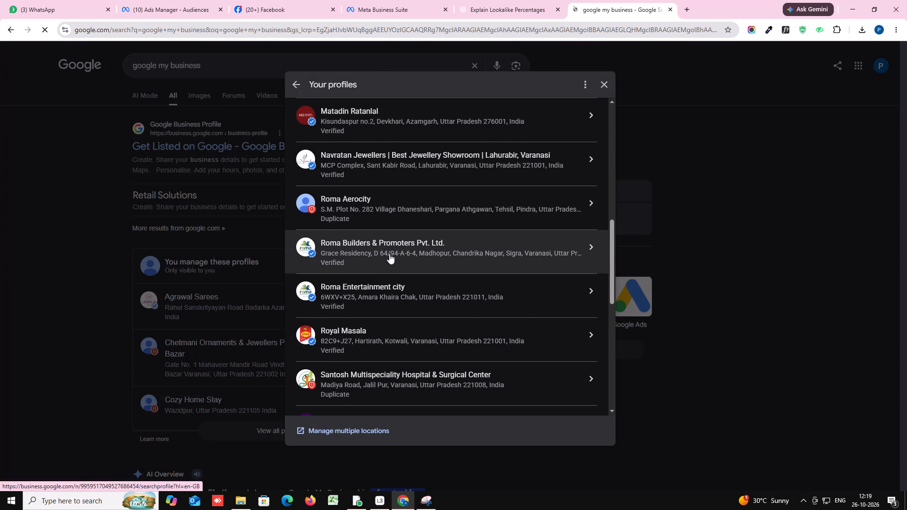
scroll(389, 254, "down", 1)
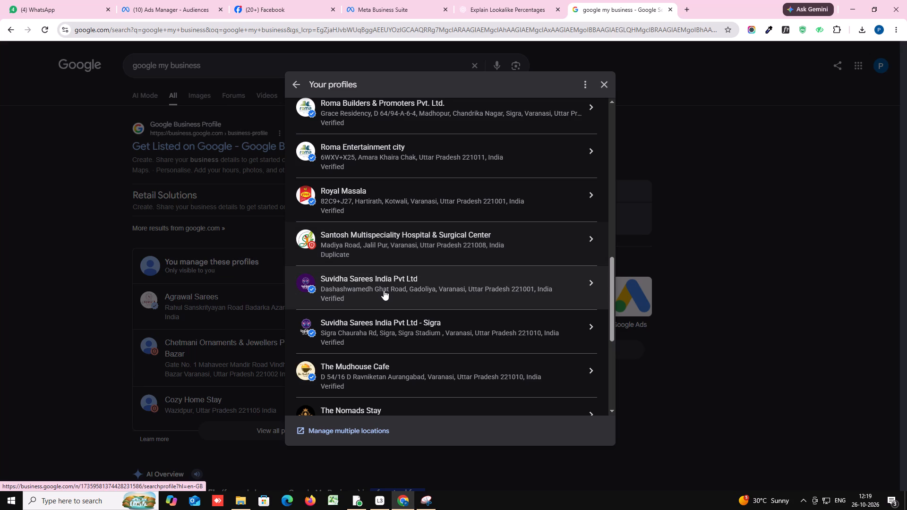
left_click(384, 290)
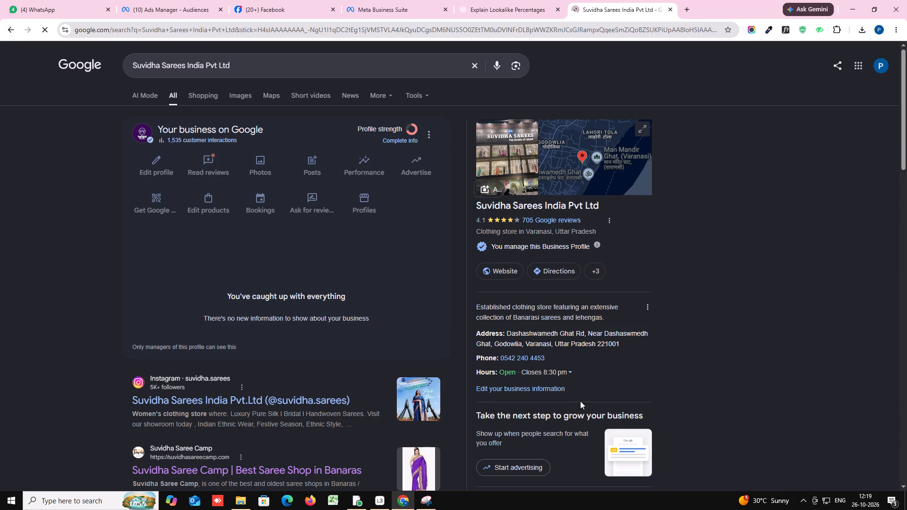
Save the profile's review QR code as a PNG image named "Godauliya GMB Review QR" in Downloads.
left_click(312, 195)
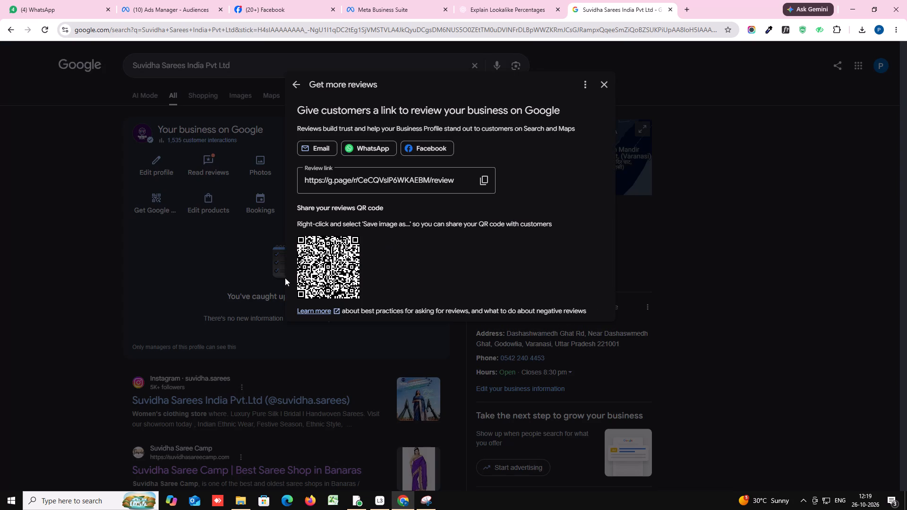
right_click(321, 267)
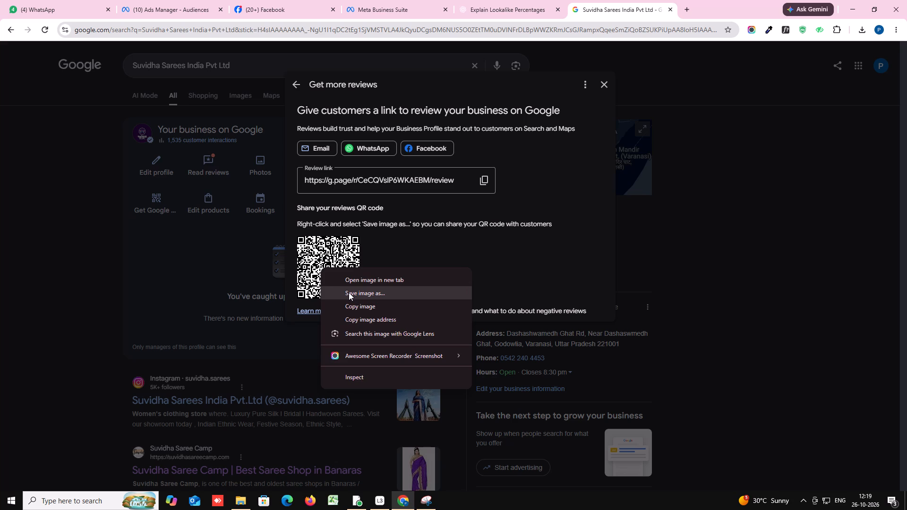
left_click(349, 292)
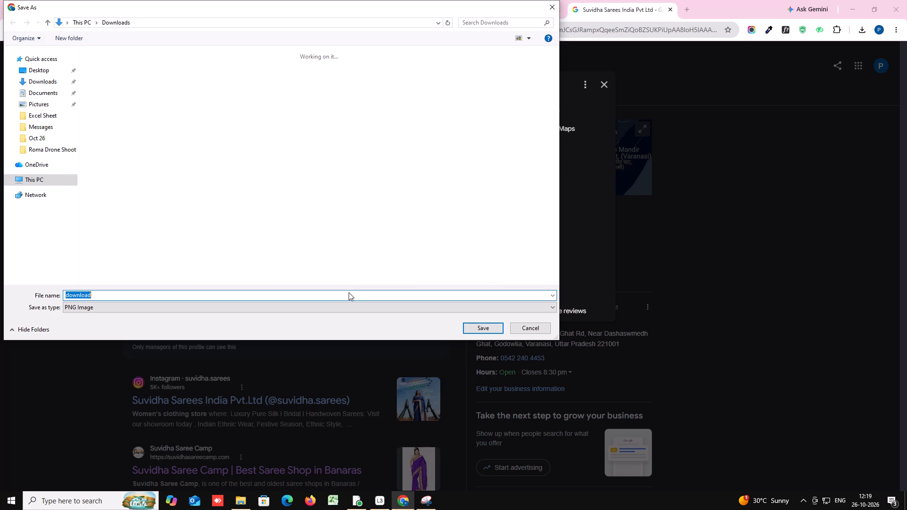
type("GMB")
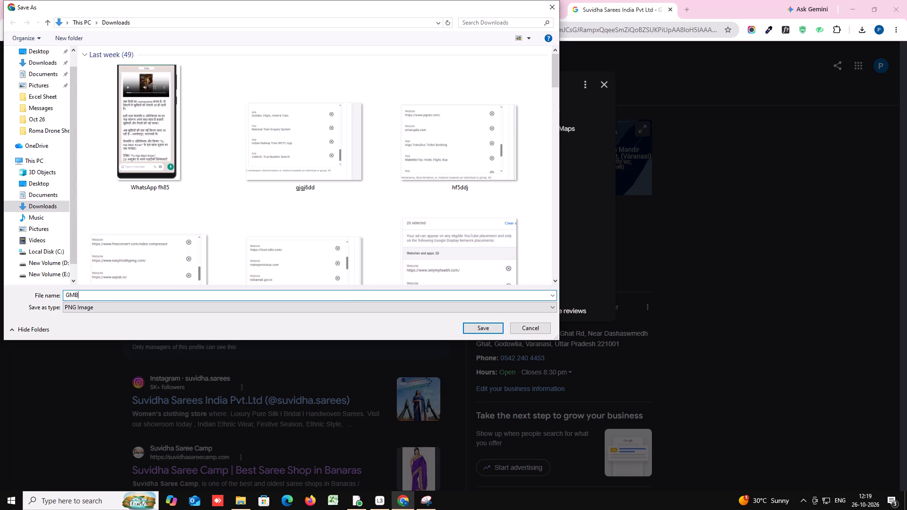
key("space")
type("Review")
key("space")
type("QR")
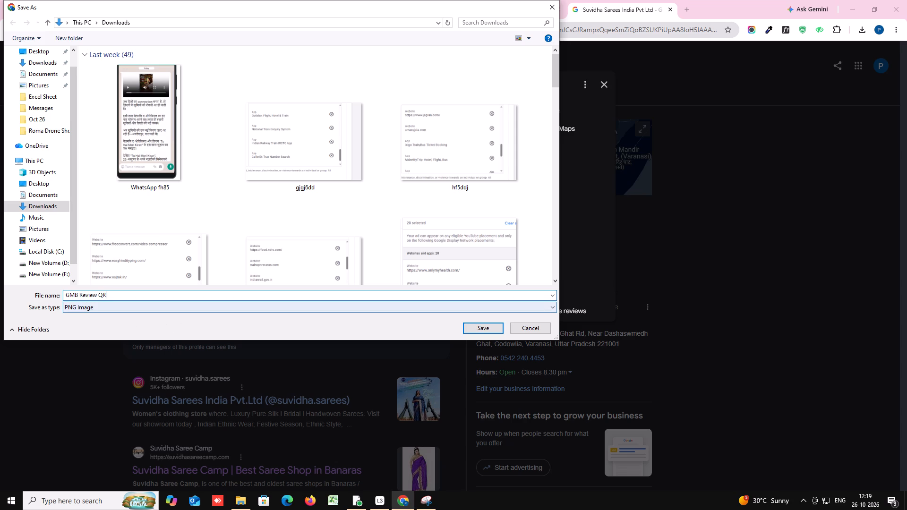
left_click(66, 294)
type("Godauliya")
key("space")
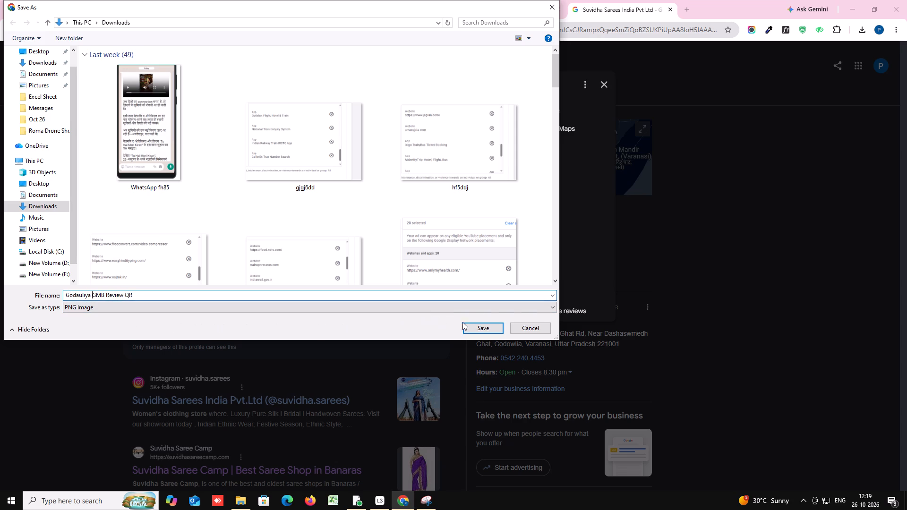
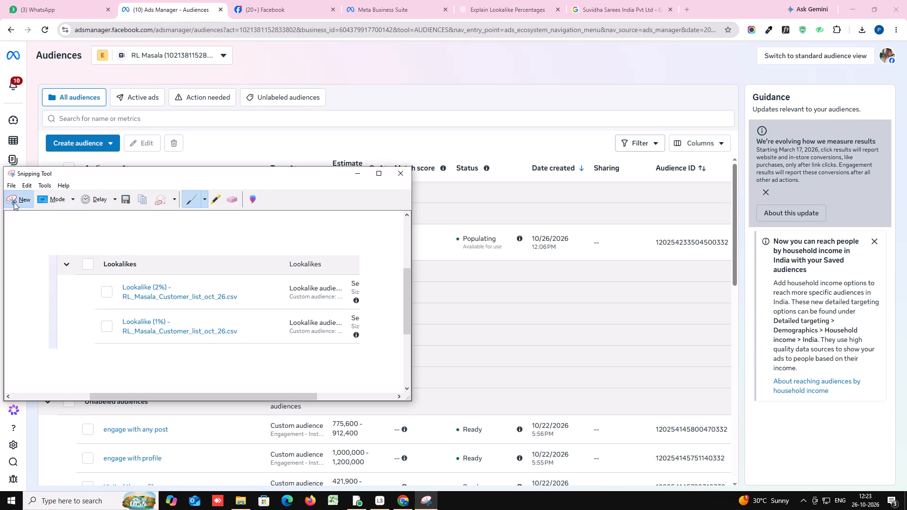
left_click_drag(40, 153, 662, 269)
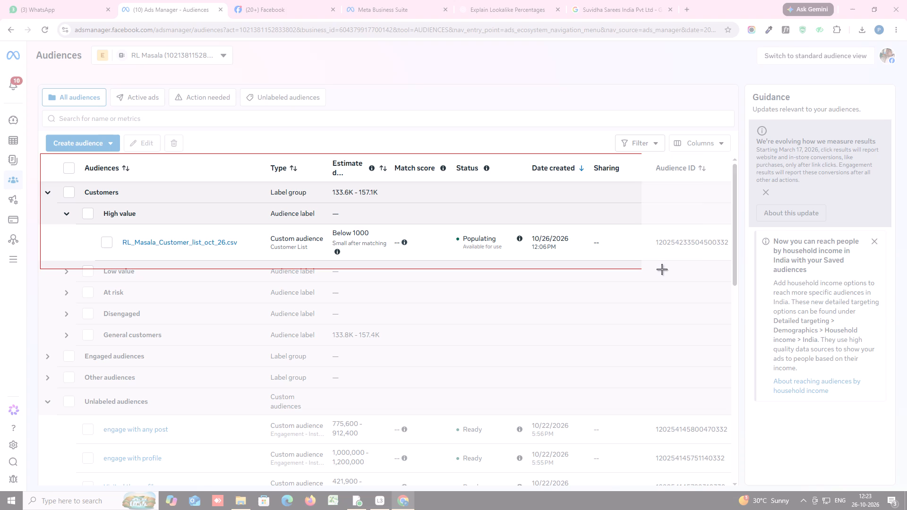
left_click_drag(662, 269, 784, 269)
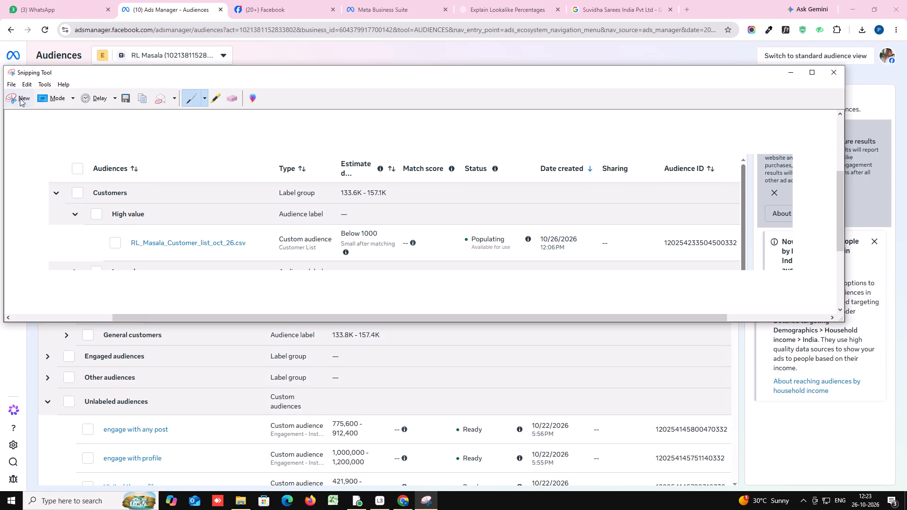
left_click(20, 98)
left_click_drag(0, 50, 753, 273)
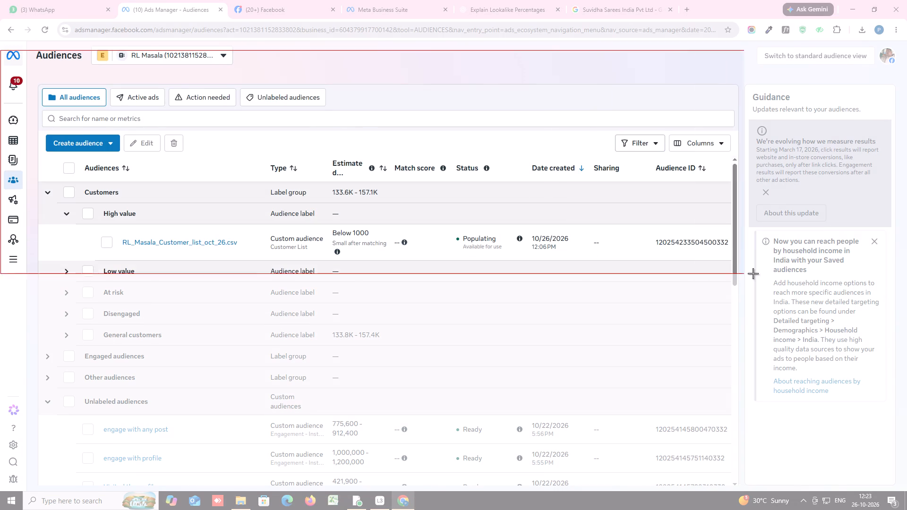